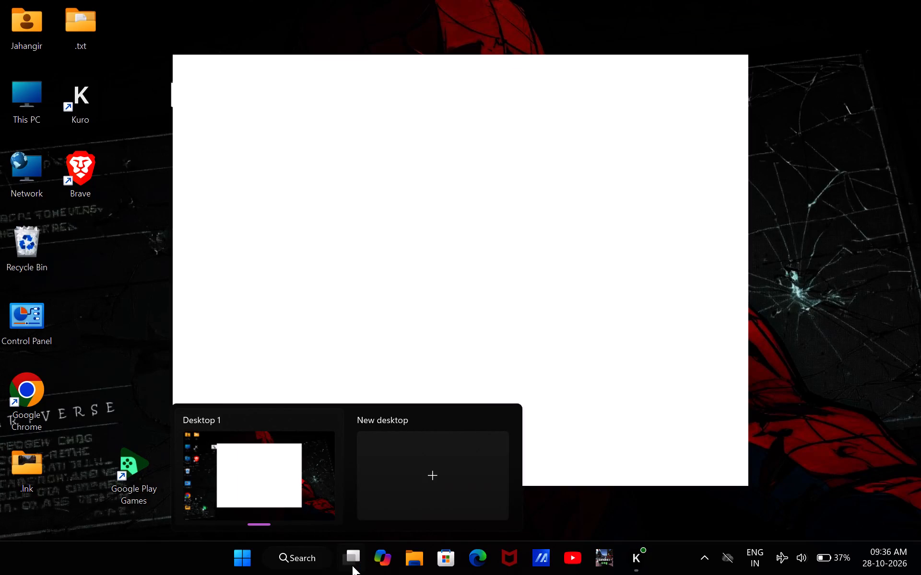
Launch Google Chrome with the JR Business profile and open the Canva website in the existing new tab.
{"action": "double_click", "coordinate": [17, 375]}
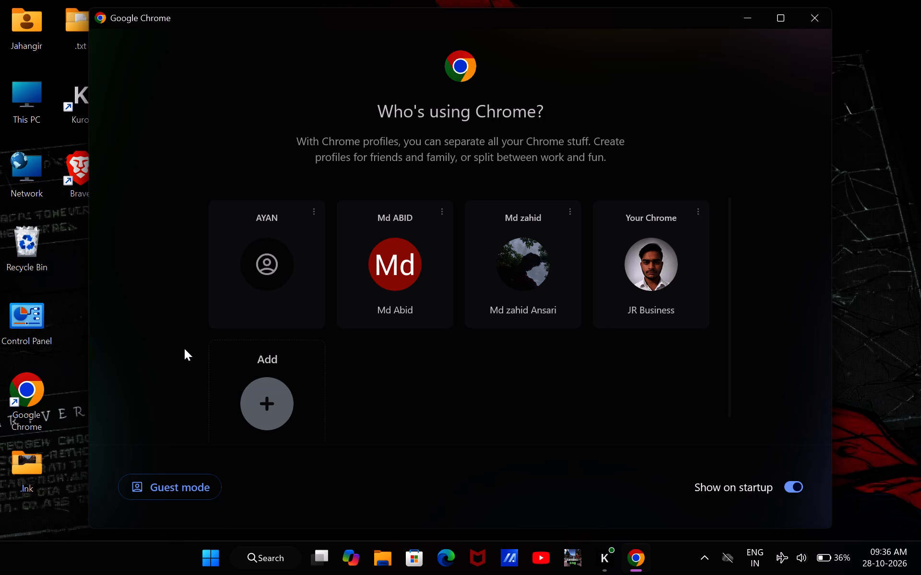
{"action": "left_click", "coordinate": [652, 251]}
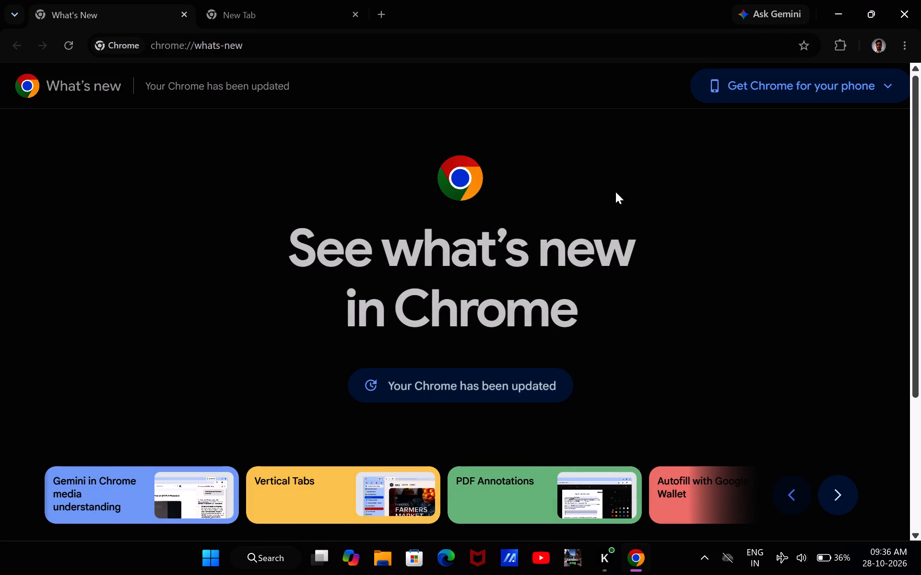
{"action": "left_click", "coordinate": [269, 17]}
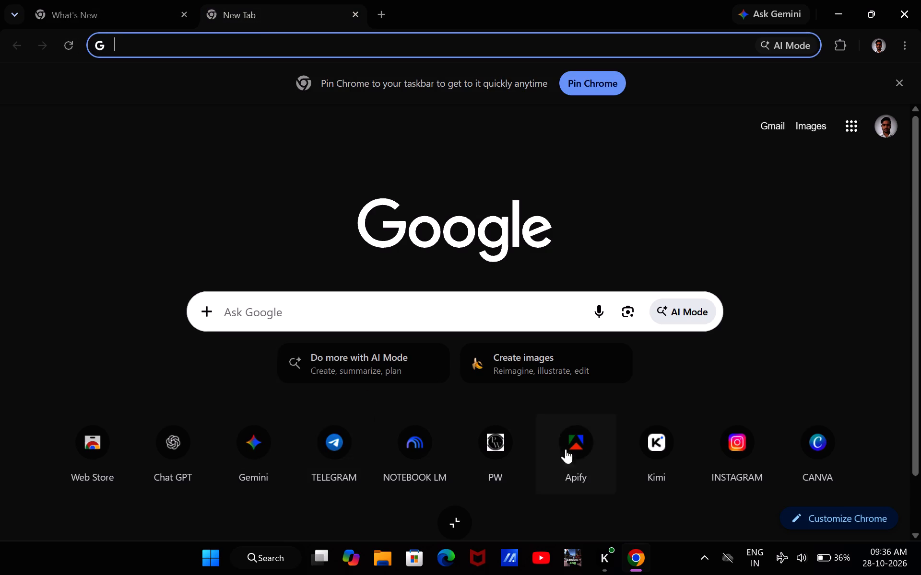
{"action": "left_click", "coordinate": [813, 430]}
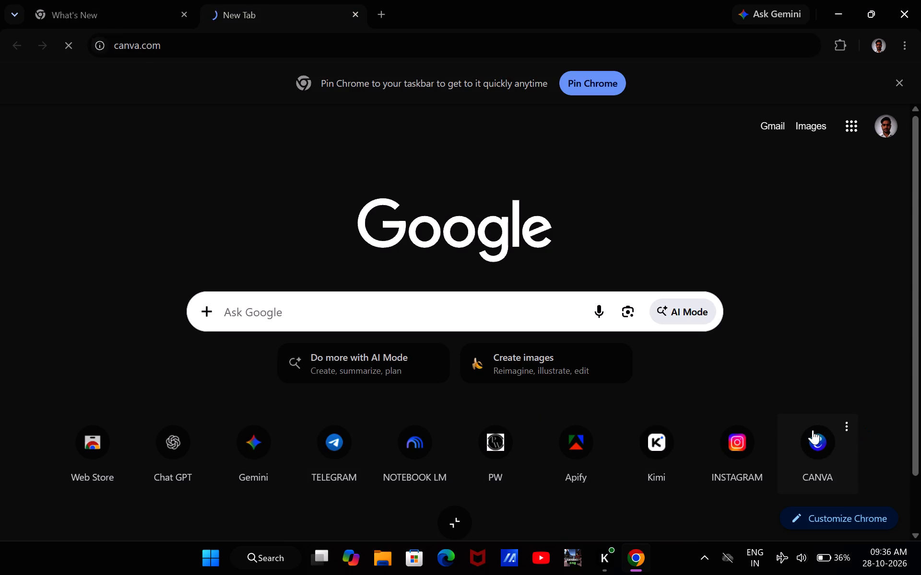
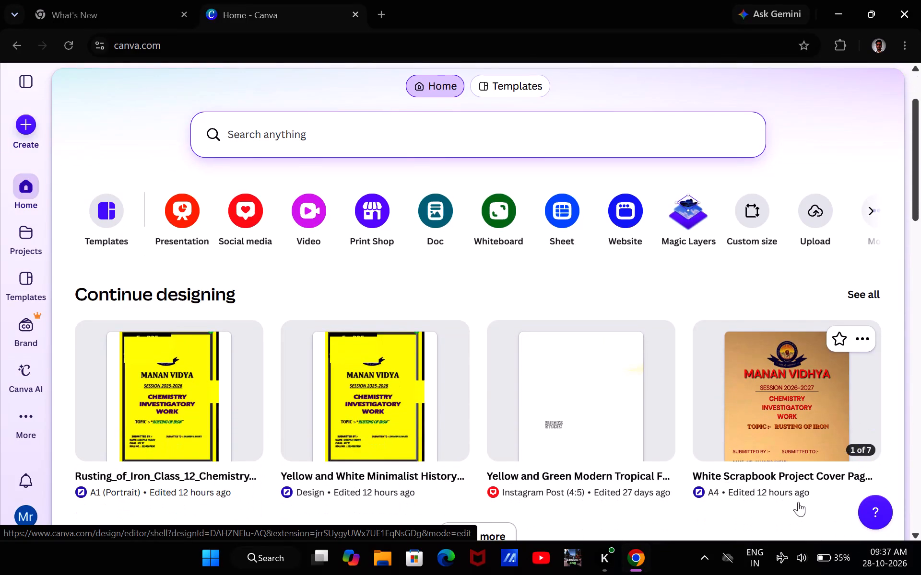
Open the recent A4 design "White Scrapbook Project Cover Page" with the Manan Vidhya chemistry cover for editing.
{"action": "left_click", "coordinate": [768, 398]}
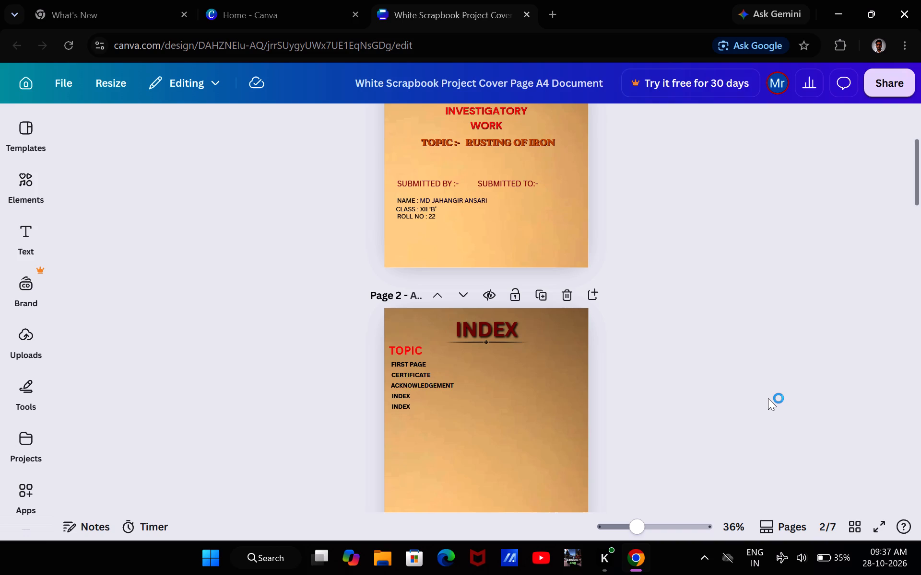
Set the transparency of the brown background image on page 2, the INDEX page, to 68 and deselect it.
{"action": "scroll", "coordinate": [768, 398], "scroll_direction": "up", "scroll_amount": 3}
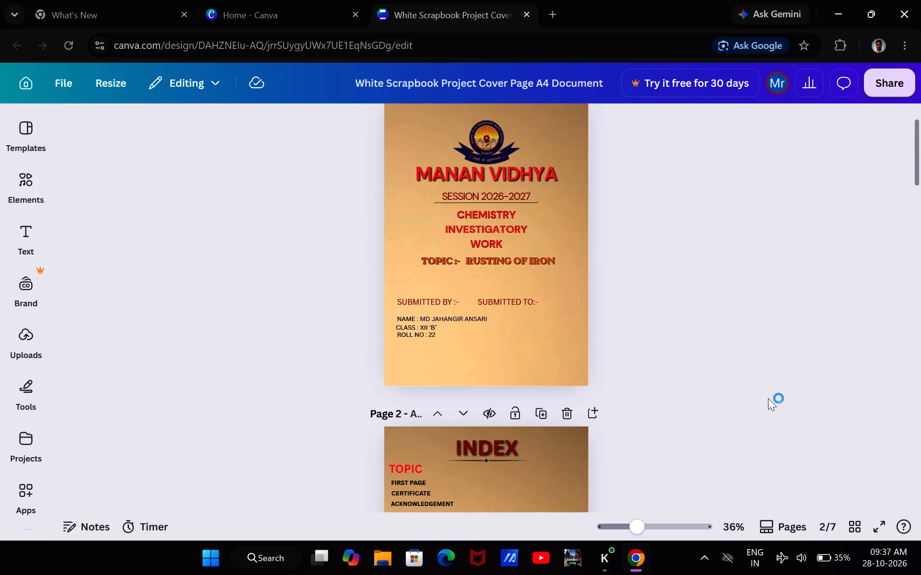
{"action": "scroll", "coordinate": [768, 398], "scroll_direction": "down", "scroll_amount": 6}
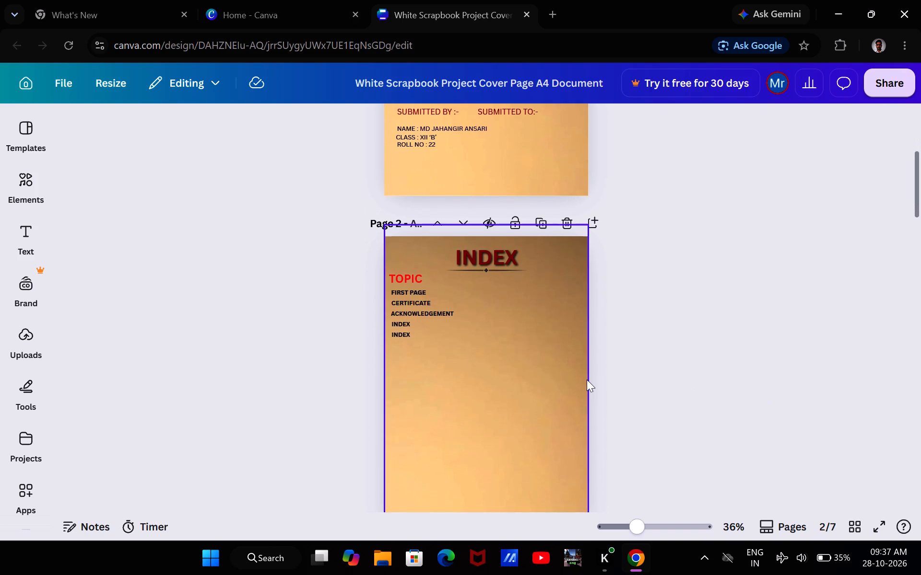
{"action": "right_click", "coordinate": [587, 379]}
{"action": "left_click_drag", "start_coordinate": [319, 270], "coordinate": [565, 121]}
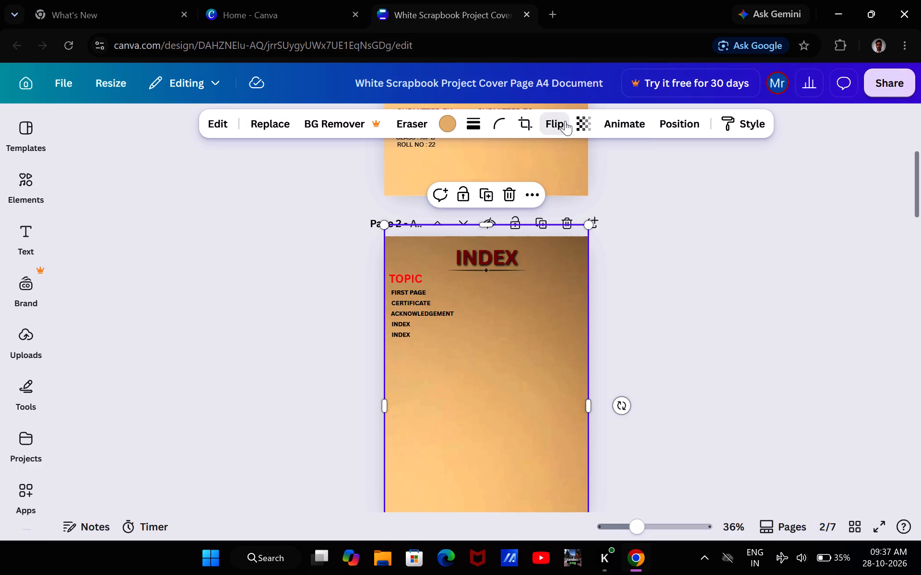
{"action": "left_click_drag", "start_coordinate": [565, 121], "coordinate": [578, 123]}
{"action": "left_click", "coordinate": [578, 123]}
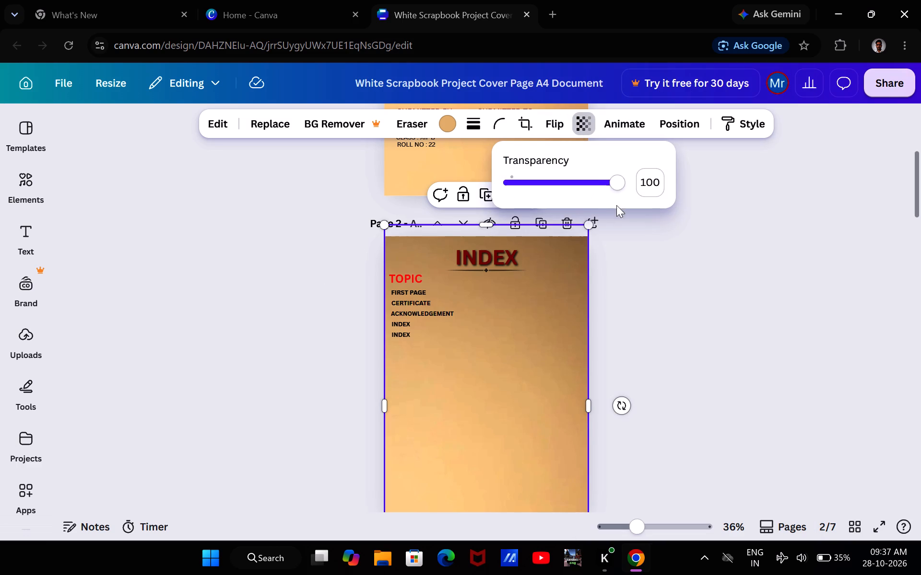
{"action": "left_click_drag", "start_coordinate": [611, 175], "coordinate": [583, 174]}
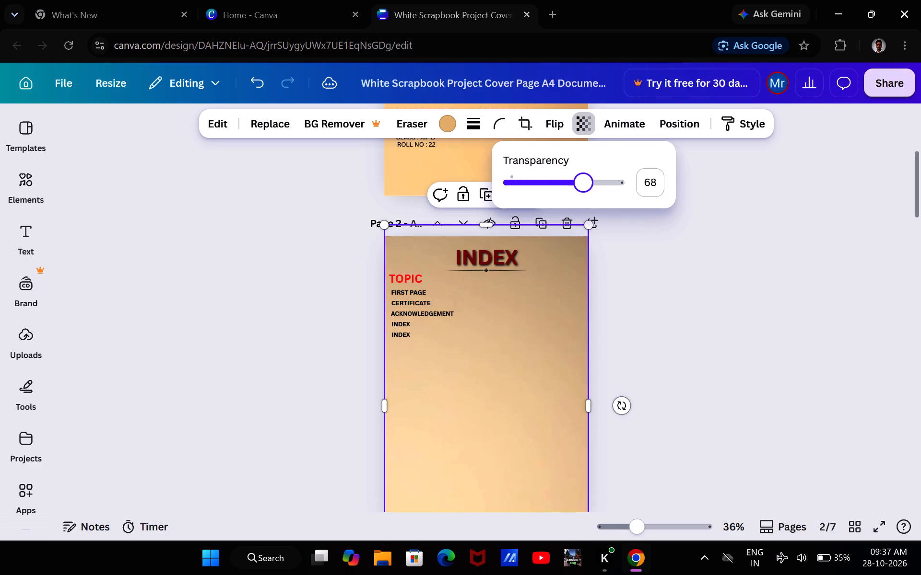
{"action": "left_click_drag", "start_coordinate": [583, 174], "coordinate": [584, 174]}
{"action": "left_click", "coordinate": [733, 277]}
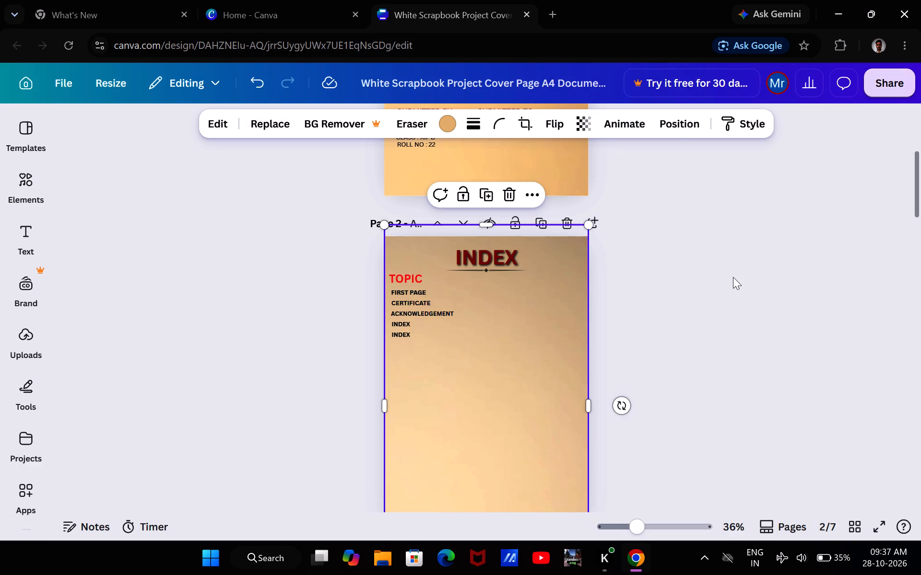
{"action": "left_click", "coordinate": [733, 277]}
{"action": "scroll", "coordinate": [733, 277], "scroll_direction": "up", "scroll_amount": 1}
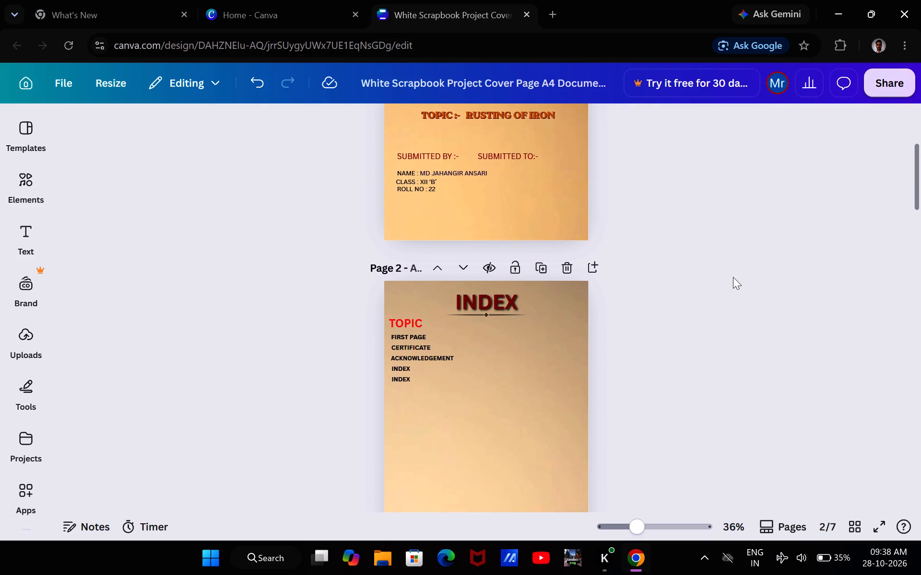
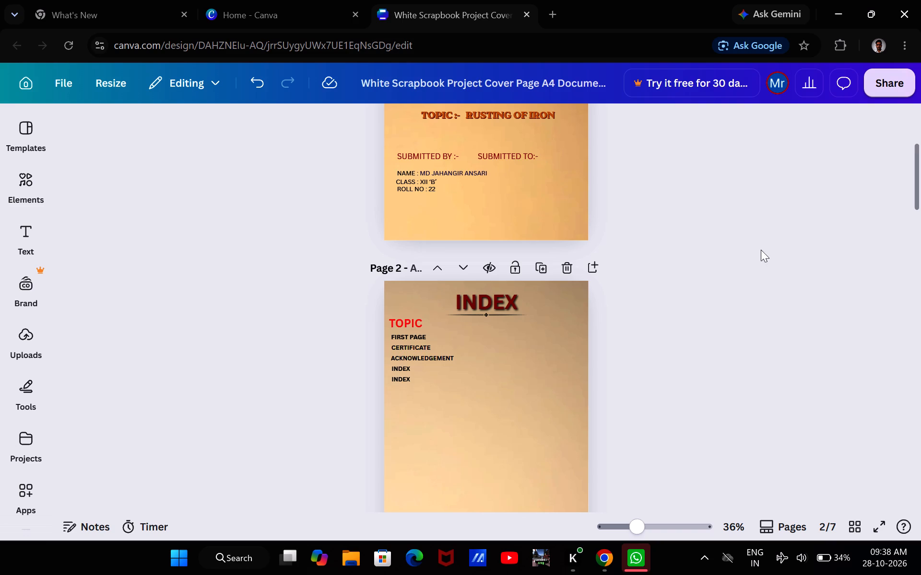
Replace the INDEX page's brown background image with the grainy sand-coloured photo found by searching for "cream background", and deselect it.
{"action": "right_click", "coordinate": [553, 357]}
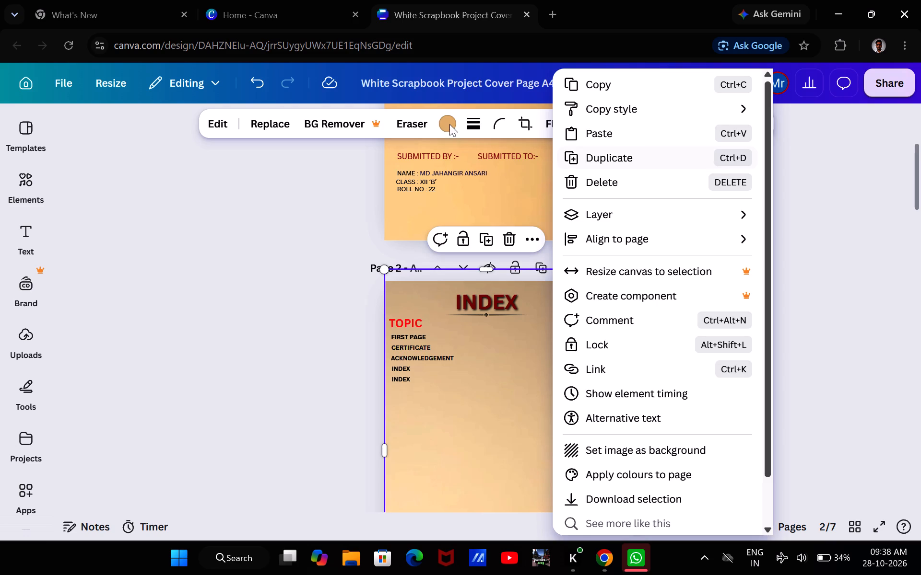
{"action": "left_click", "coordinate": [274, 124]}
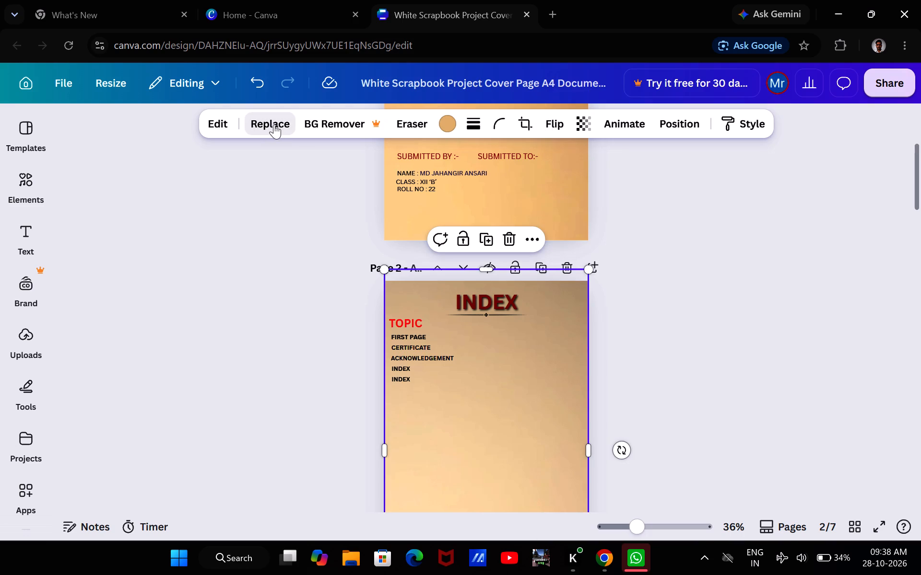
{"action": "left_click", "coordinate": [274, 124]}
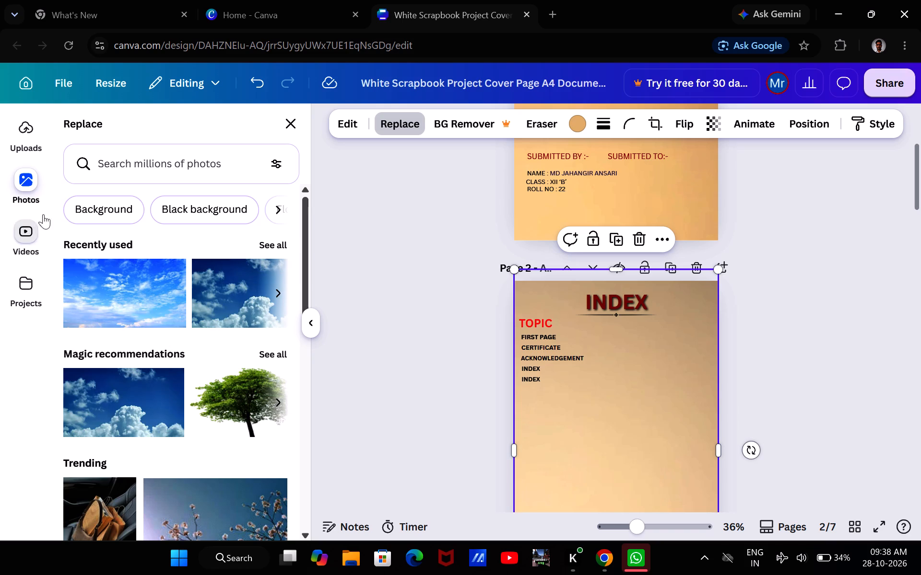
{"action": "scroll", "coordinate": [130, 204], "scroll_direction": "down", "scroll_amount": 3}
{"action": "scroll", "coordinate": [130, 204], "scroll_direction": "up", "scroll_amount": 3}
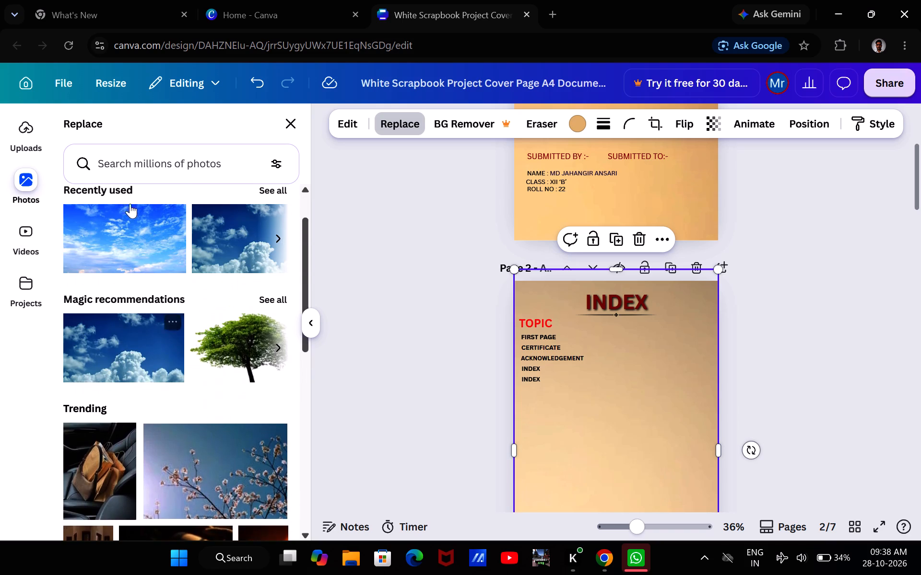
{"action": "scroll", "coordinate": [130, 204], "scroll_direction": "up", "scroll_amount": 2}
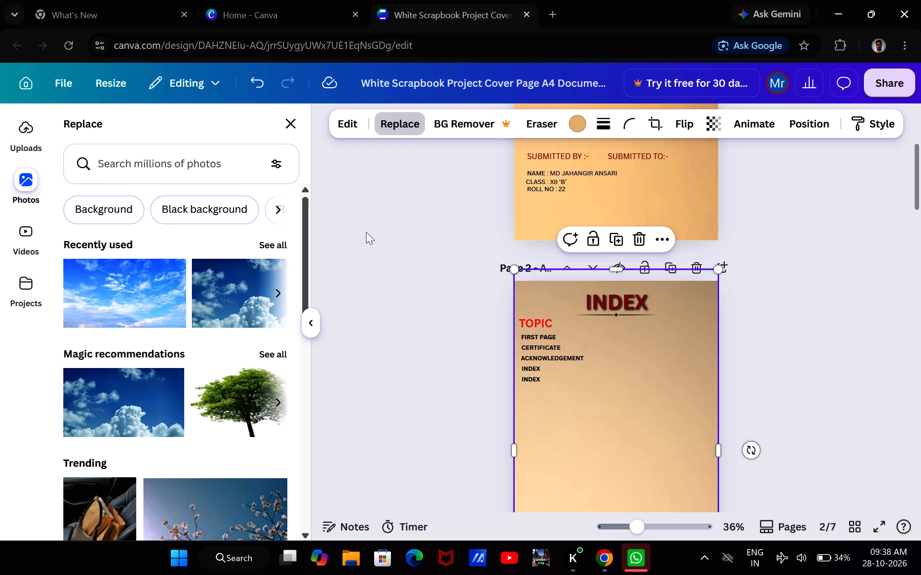
{"action": "left_click", "coordinate": [95, 208]}
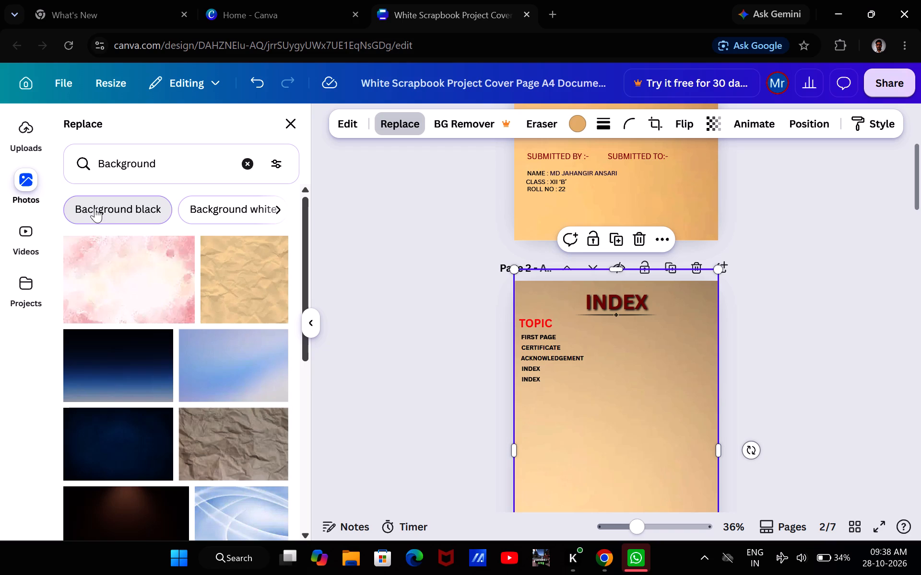
{"action": "left_click", "coordinate": [238, 155]}
{"action": "type", "text": "cream"}
{"action": "key", "text": "space"}
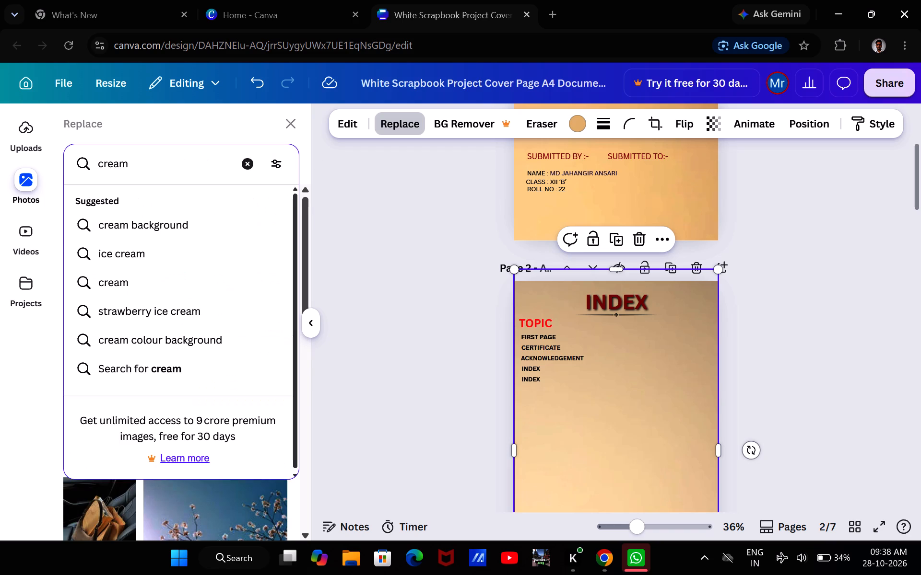
{"action": "left_click", "coordinate": [199, 221]}
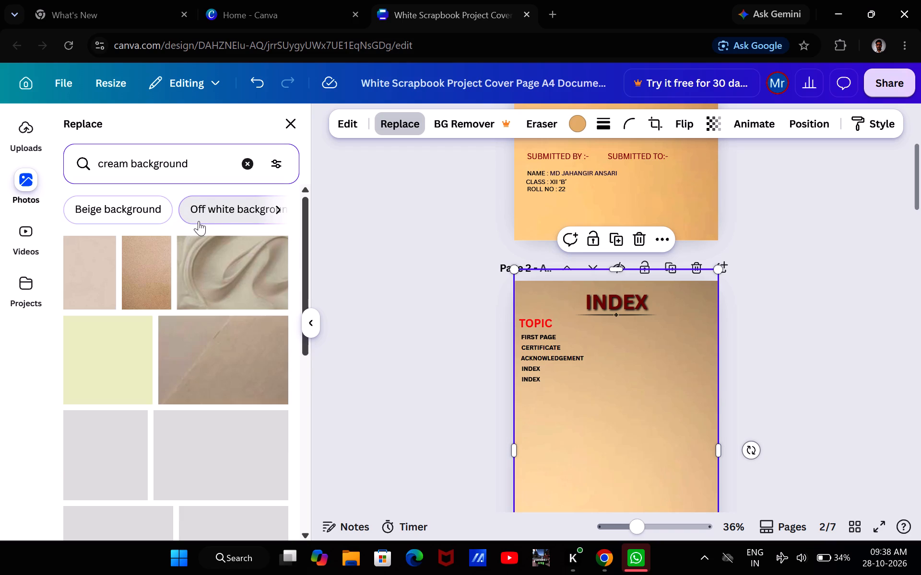
{"action": "left_click", "coordinate": [150, 259]}
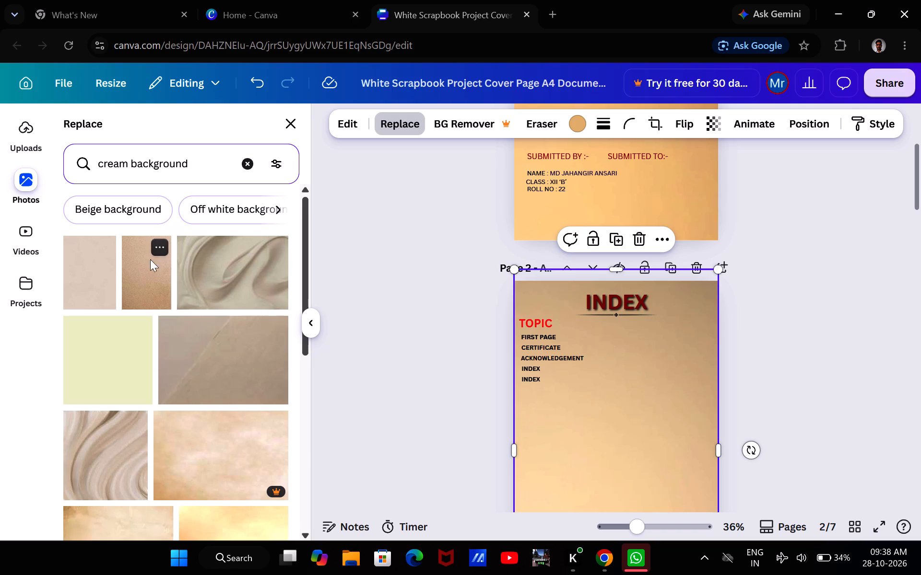
{"action": "left_click", "coordinate": [246, 230]}
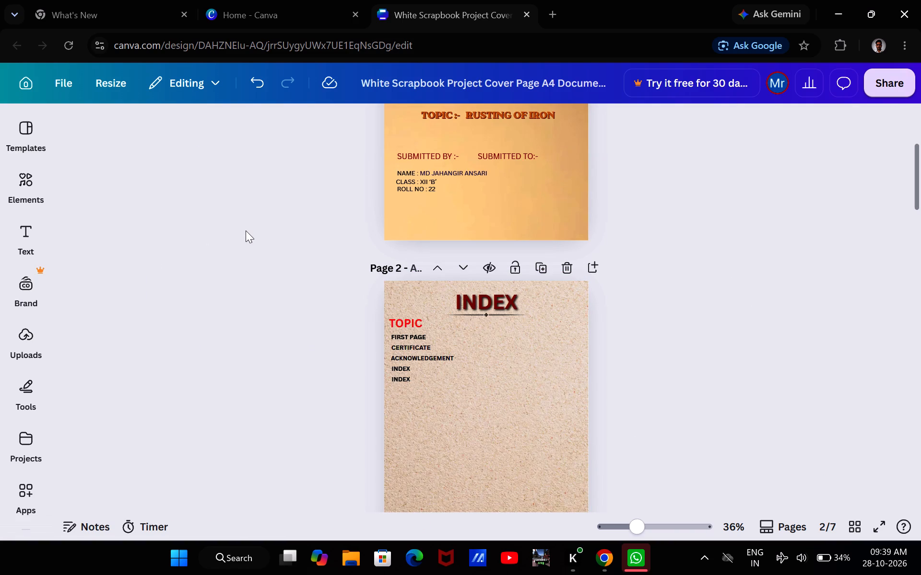
{"action": "left_click", "coordinate": [246, 230]}
Replace the page 1 cover background with the same grainy sand-coloured photo from the "cream background" results.
{"action": "scroll", "coordinate": [317, 217], "scroll_direction": "up", "scroll_amount": 2}
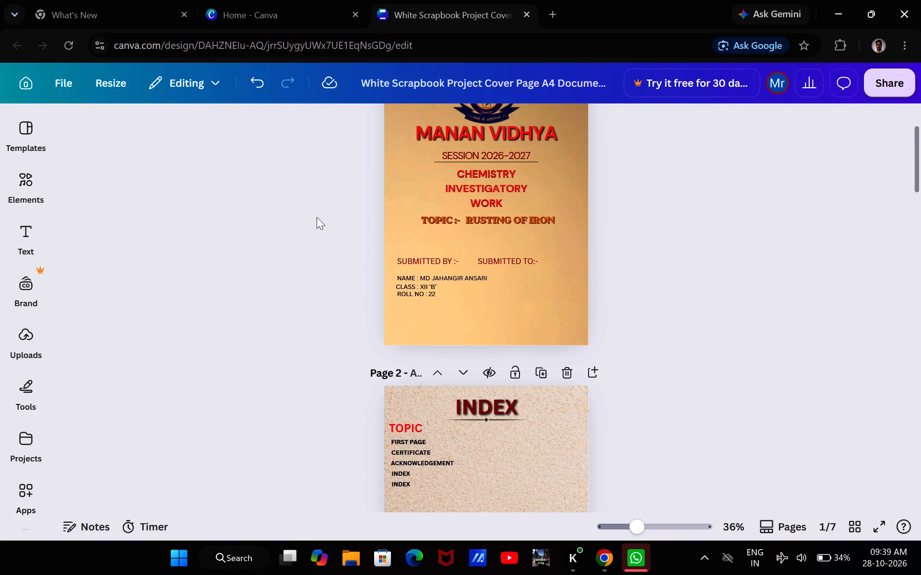
{"action": "right_click", "coordinate": [421, 192]}
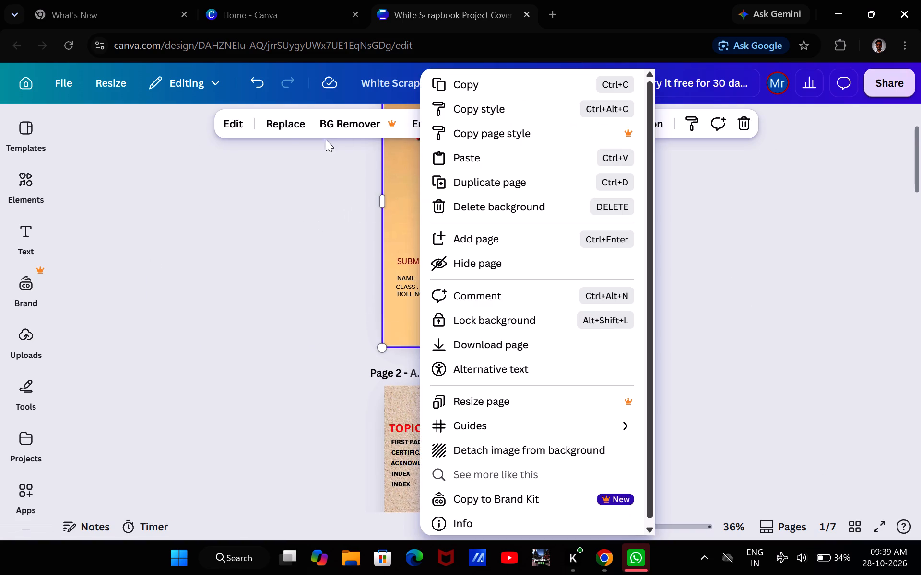
{"action": "left_click", "coordinate": [283, 123]}
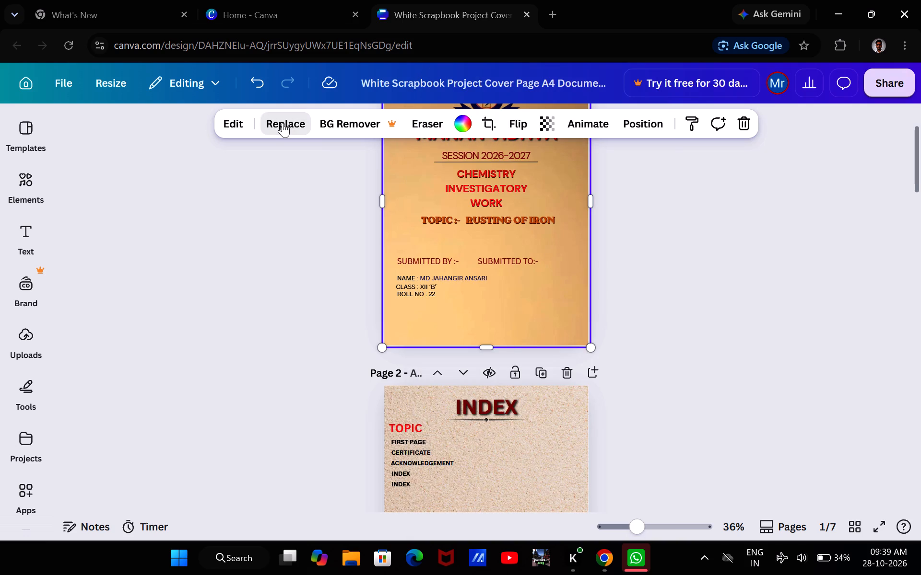
{"action": "left_click", "coordinate": [283, 123]}
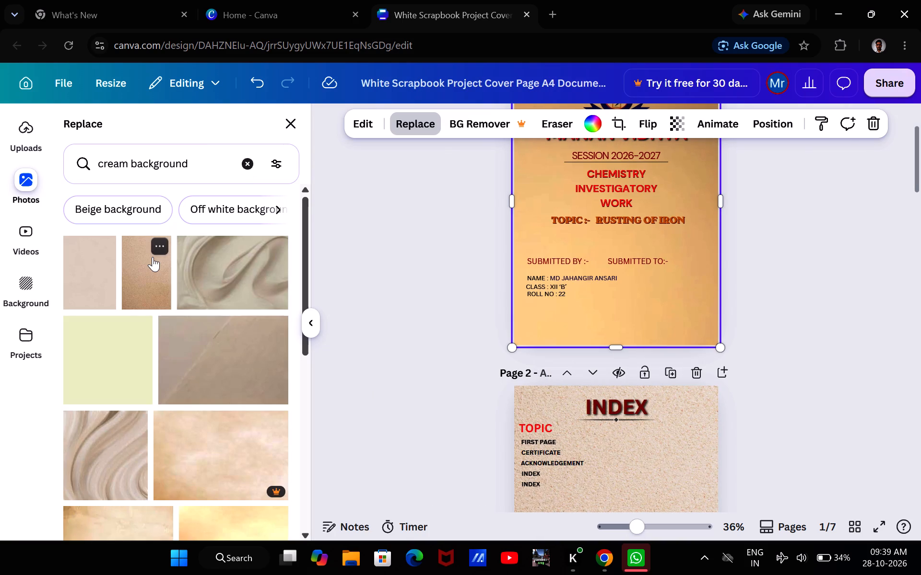
{"action": "left_click", "coordinate": [153, 257]}
{"action": "left_click", "coordinate": [401, 234]}
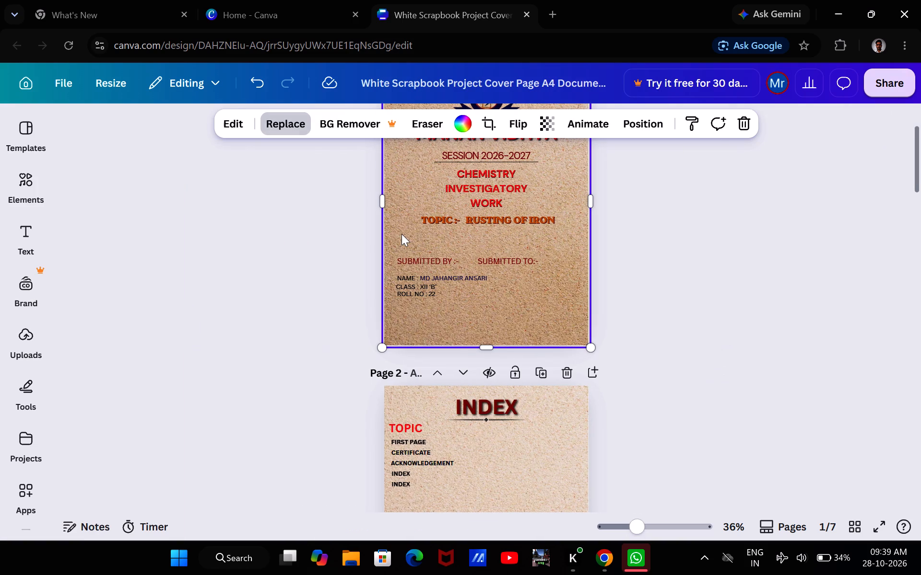
Replace page 3's brown gradient background with the same grainy sand-coloured photo and deselect it.
{"action": "scroll", "coordinate": [401, 234], "scroll_direction": "down", "scroll_amount": 2}
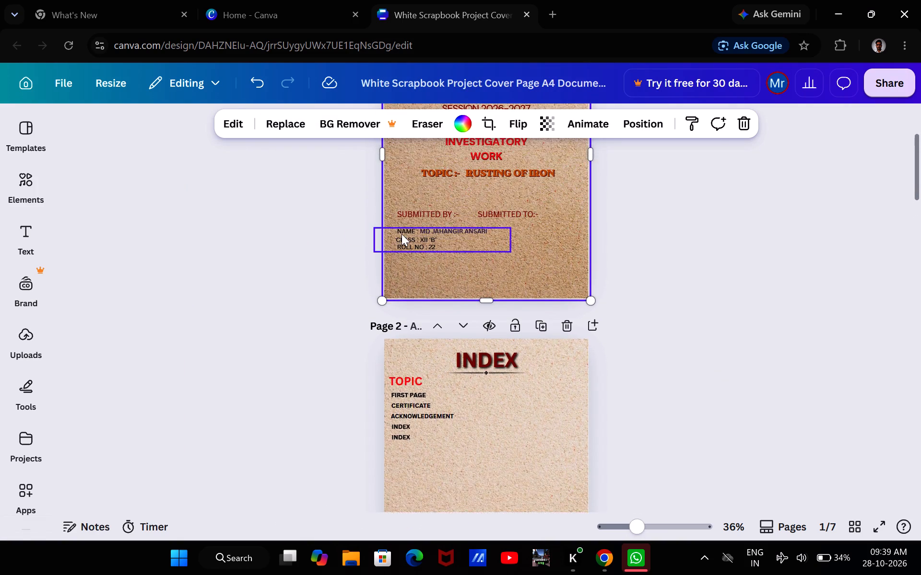
{"action": "scroll", "coordinate": [401, 234], "scroll_direction": "down", "scroll_amount": 2}
{"action": "scroll", "coordinate": [528, 289], "scroll_direction": "down", "scroll_amount": 1}
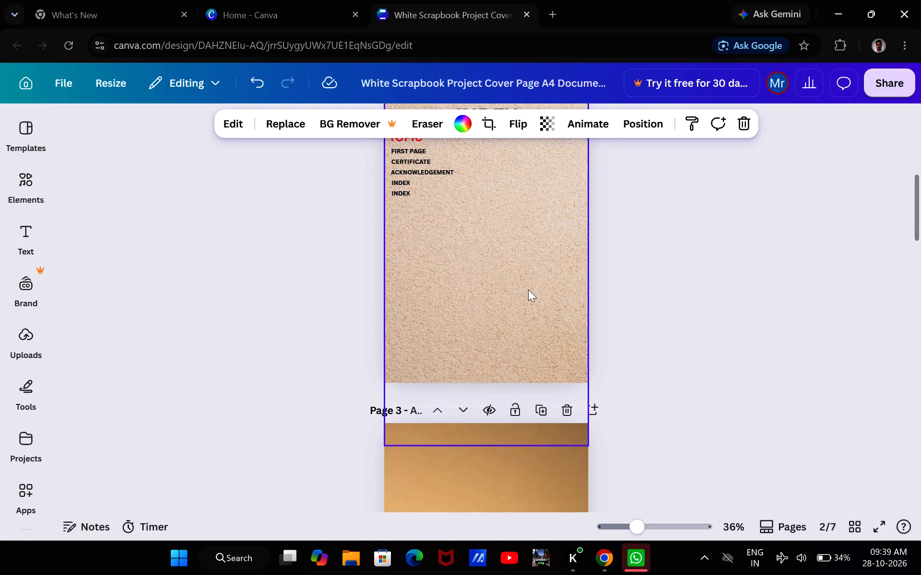
{"action": "scroll", "coordinate": [528, 289], "scroll_direction": "down", "scroll_amount": 3}
{"action": "scroll", "coordinate": [528, 289], "scroll_direction": "up", "scroll_amount": 1}
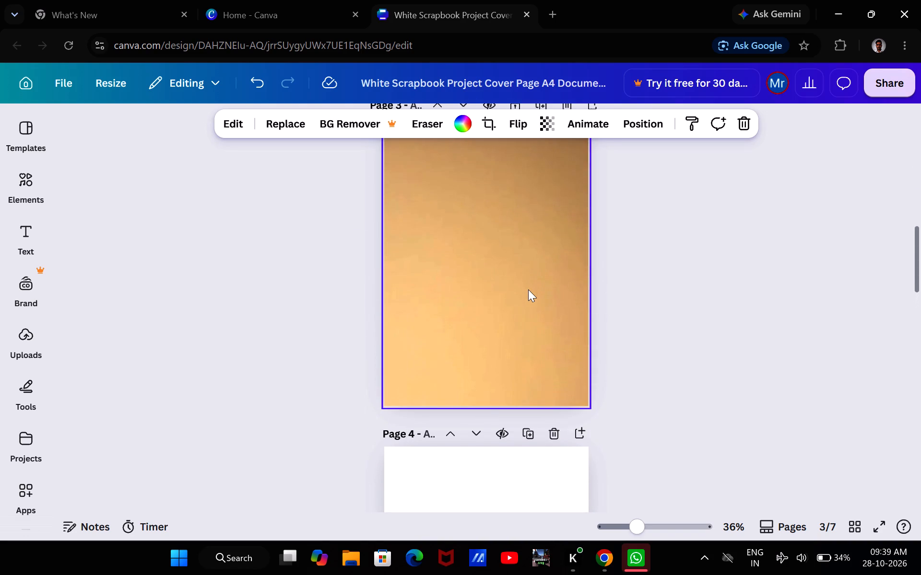
{"action": "right_click", "coordinate": [528, 289]}
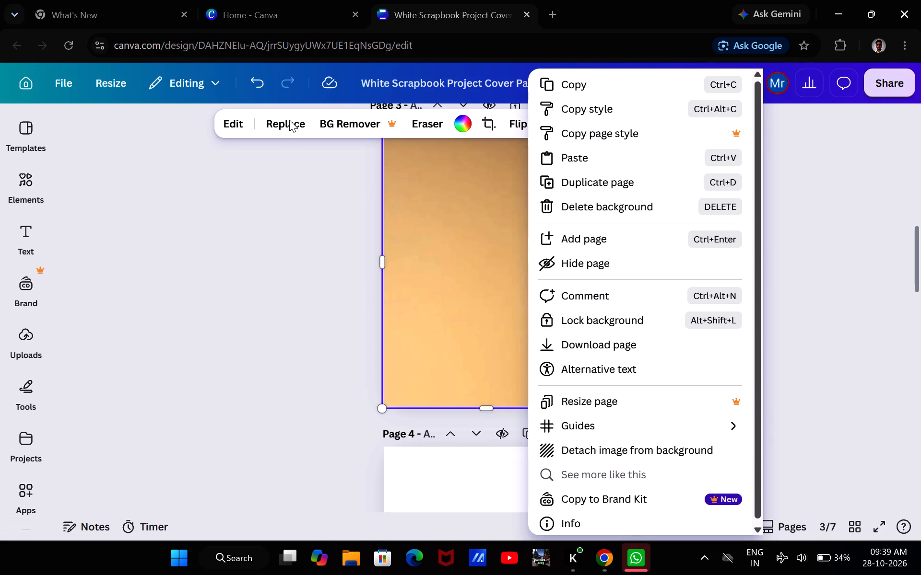
{"action": "left_click", "coordinate": [289, 120]}
{"action": "left_click", "coordinate": [289, 120]}
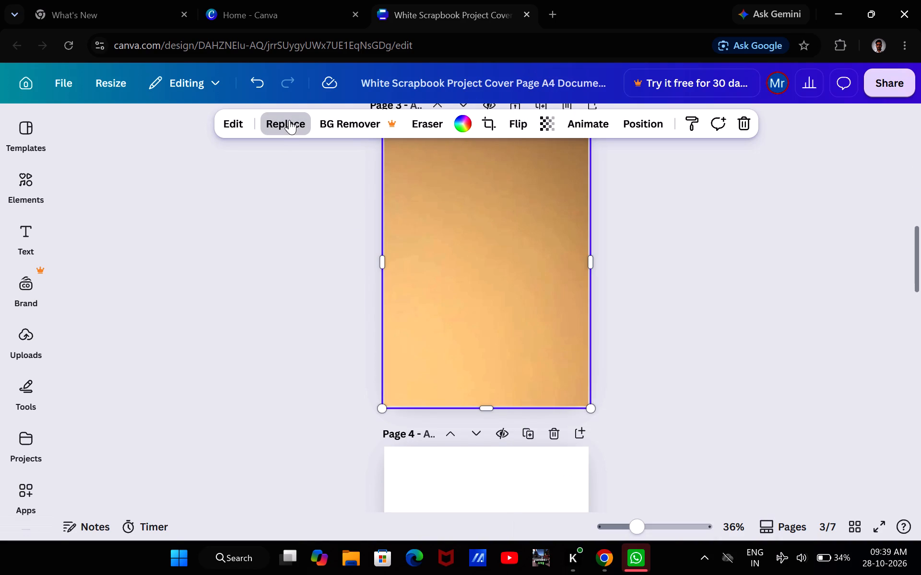
{"action": "left_click", "coordinate": [155, 294]}
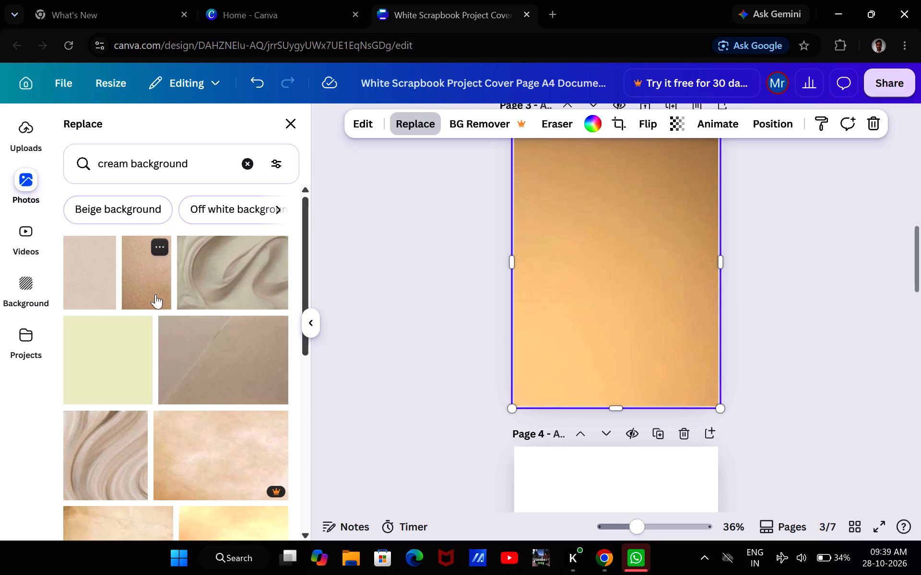
{"action": "left_click", "coordinate": [275, 280]}
{"action": "scroll", "coordinate": [337, 267], "scroll_direction": "up", "scroll_amount": 1}
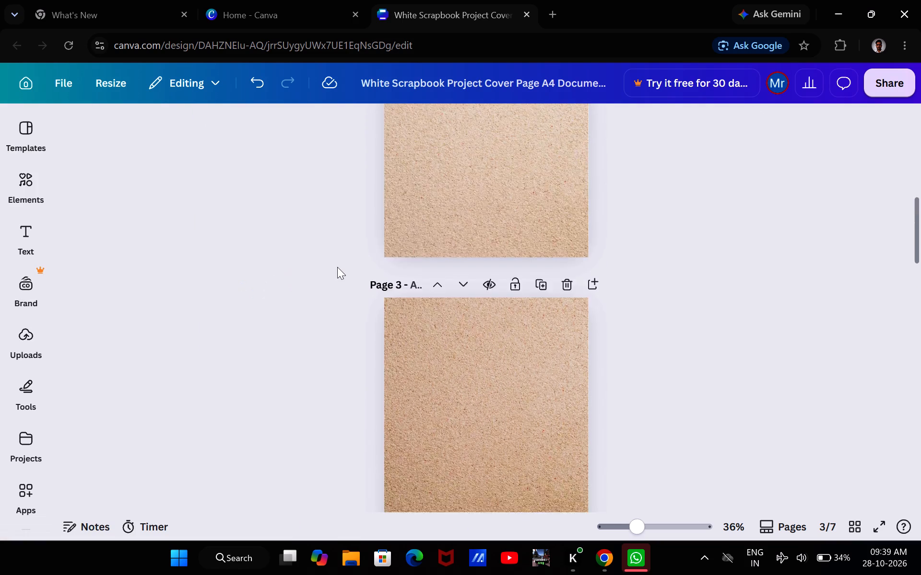
{"action": "scroll", "coordinate": [337, 267], "scroll_direction": "up", "scroll_amount": 3}
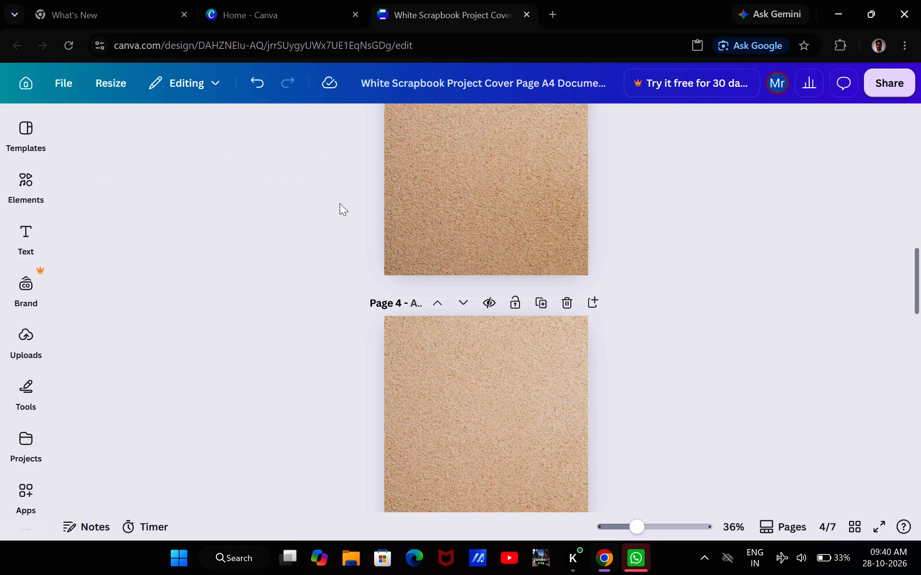
Paste the copied sand-textured background onto blank page 5.
{"action": "scroll", "coordinate": [388, 224], "scroll_direction": "up", "scroll_amount": 2}
{"action": "scroll", "coordinate": [388, 224], "scroll_direction": "down", "scroll_amount": 3}
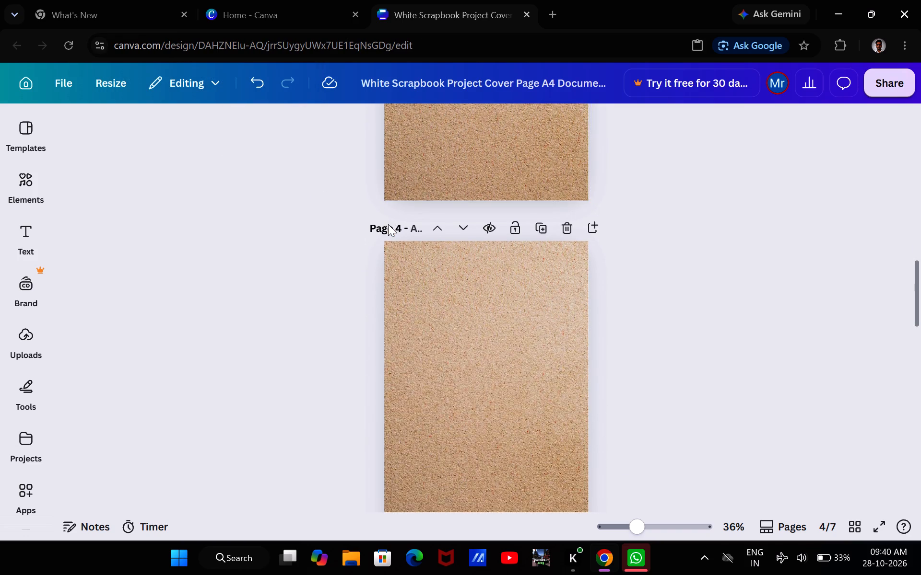
{"action": "scroll", "coordinate": [388, 224], "scroll_direction": "down", "scroll_amount": 3}
{"action": "left_click", "coordinate": [426, 225]}
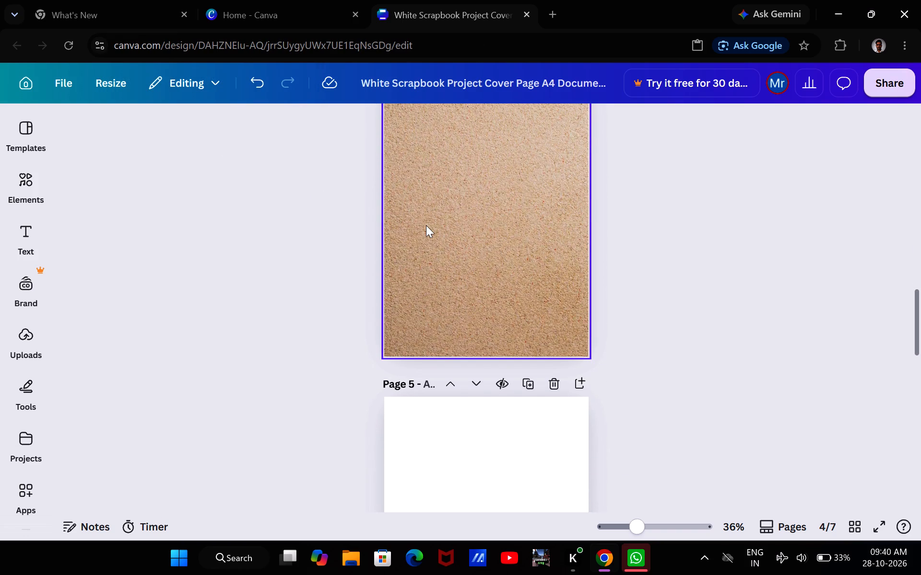
{"action": "right_click", "coordinate": [424, 415]}
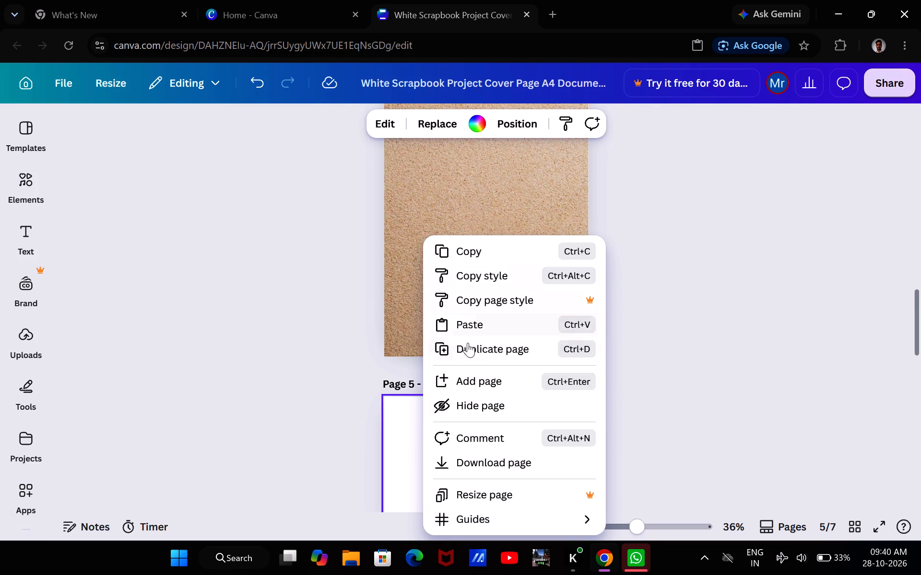
{"action": "left_click", "coordinate": [503, 318]}
Paste the copied sand-textured background onto blank page 6.
{"action": "scroll", "coordinate": [483, 320], "scroll_direction": "down", "scroll_amount": 1}
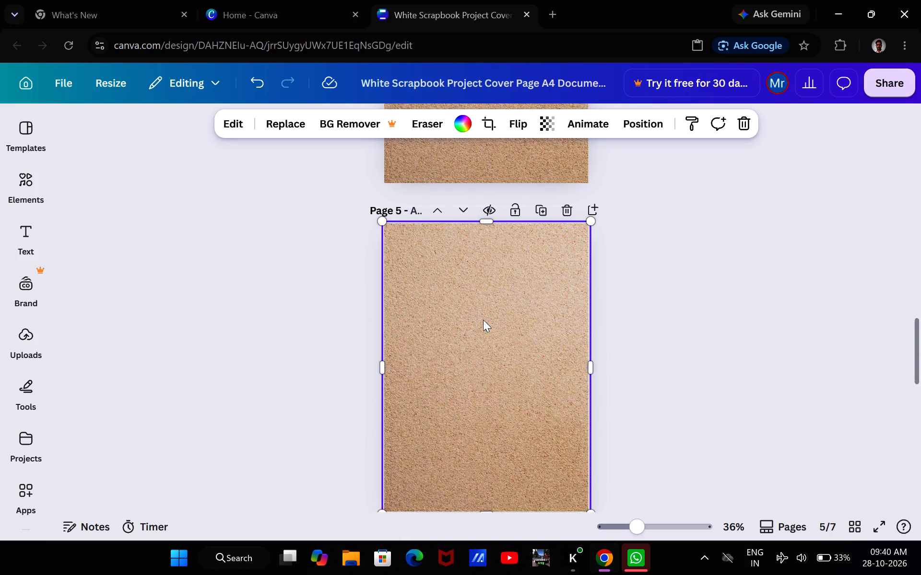
{"action": "scroll", "coordinate": [483, 320], "scroll_direction": "down", "scroll_amount": 2}
{"action": "scroll", "coordinate": [483, 320], "scroll_direction": "right", "scroll_amount": 1}
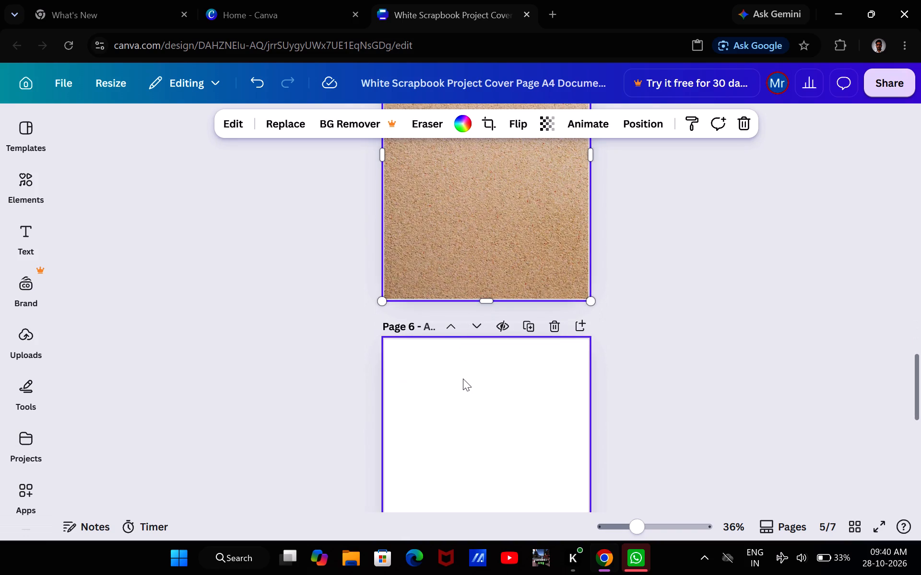
{"action": "key", "text": "ctrl+v"}
{"action": "key", "text": "ctrl+v"}
{"action": "scroll", "coordinate": [463, 379], "scroll_direction": "down", "scroll_amount": 1}
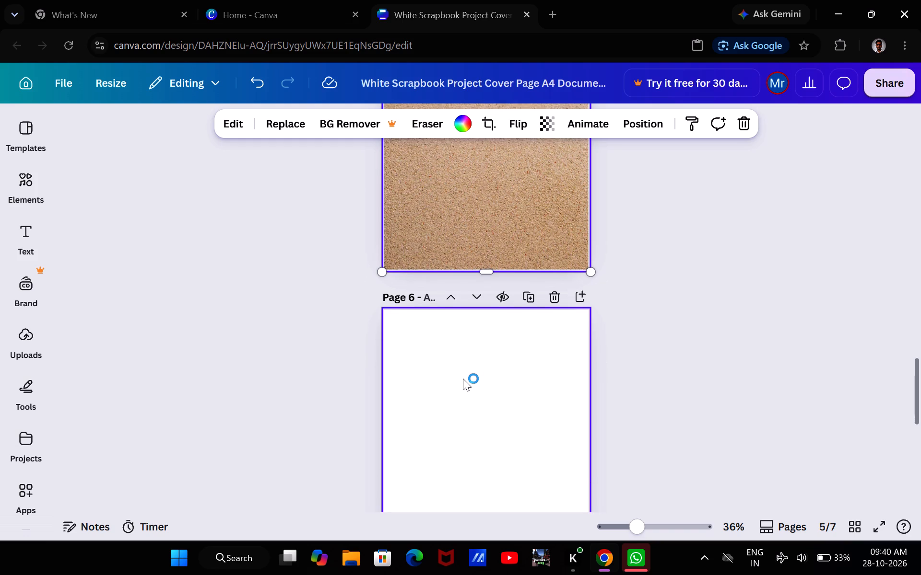
{"action": "scroll", "coordinate": [463, 379], "scroll_direction": "down", "scroll_amount": 1}
{"action": "right_click", "coordinate": [463, 379]}
{"action": "key", "text": "ctrl+v"}
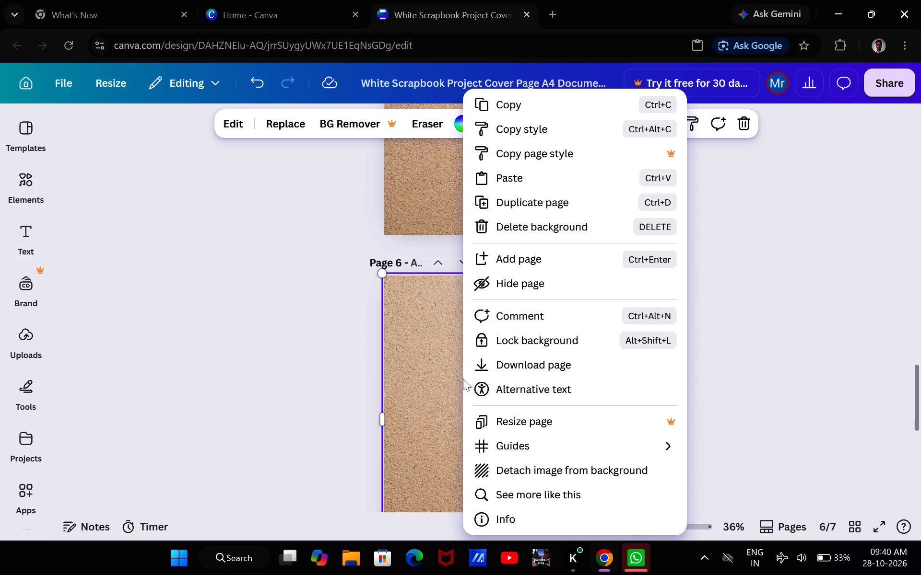
{"action": "scroll", "coordinate": [408, 355], "scroll_direction": "down", "scroll_amount": 4}
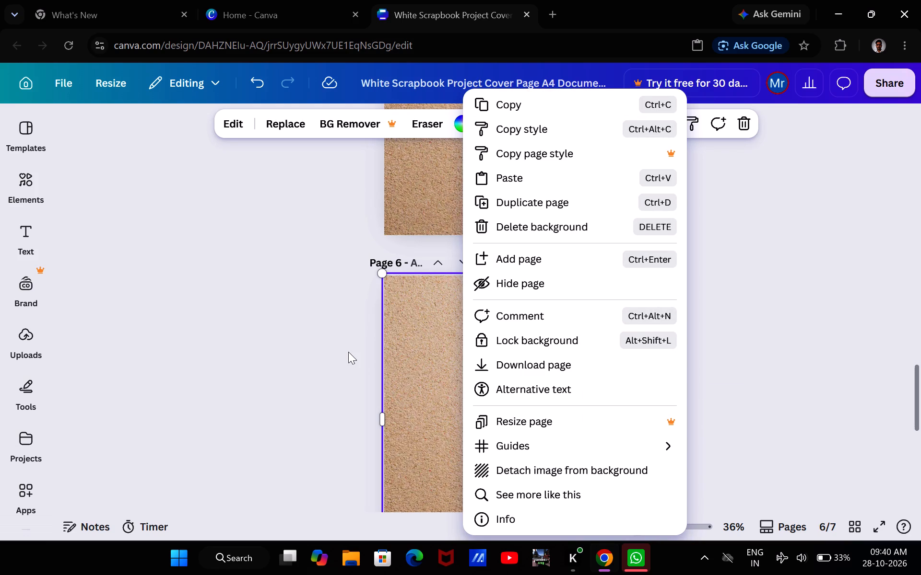
{"action": "left_click", "coordinate": [348, 352]}
Paste the copied sand-textured background onto blank page 7 and deselect it.
{"action": "scroll", "coordinate": [348, 352], "scroll_direction": "down", "scroll_amount": 3}
{"action": "scroll", "coordinate": [348, 352], "scroll_direction": "right", "scroll_amount": 1}
{"action": "left_click", "coordinate": [430, 384]}
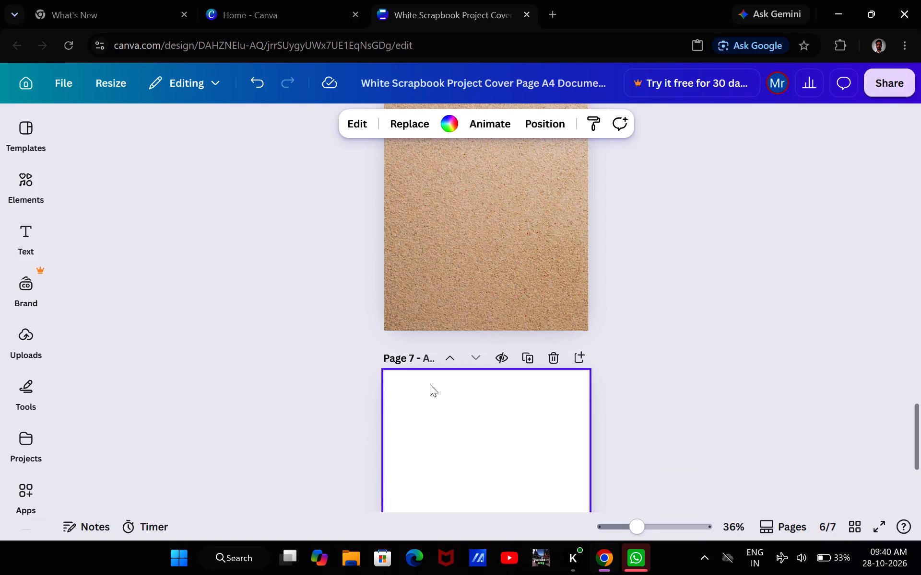
{"action": "key", "text": "ctrl+v"}
{"action": "scroll", "coordinate": [430, 384], "scroll_direction": "down", "scroll_amount": 5}
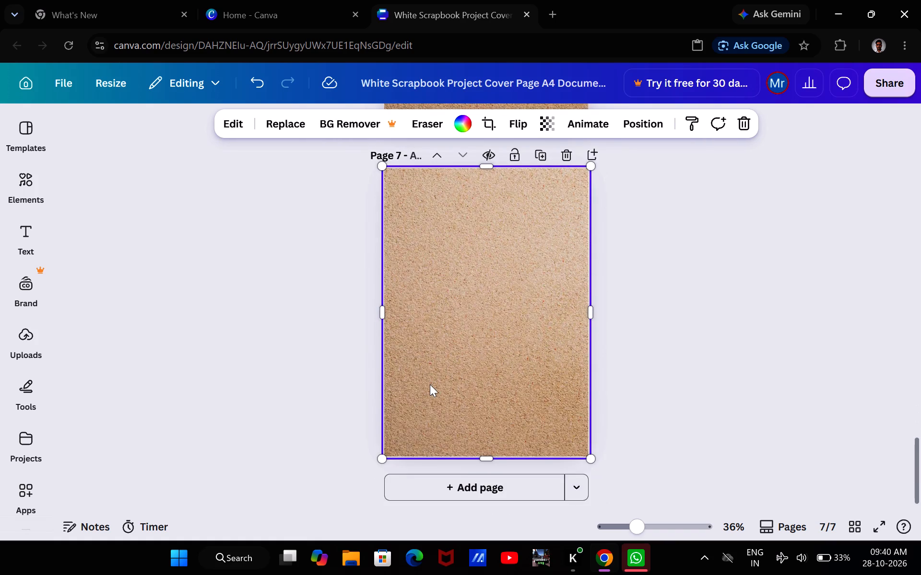
{"action": "scroll", "coordinate": [430, 384], "scroll_direction": "up", "scroll_amount": 8}
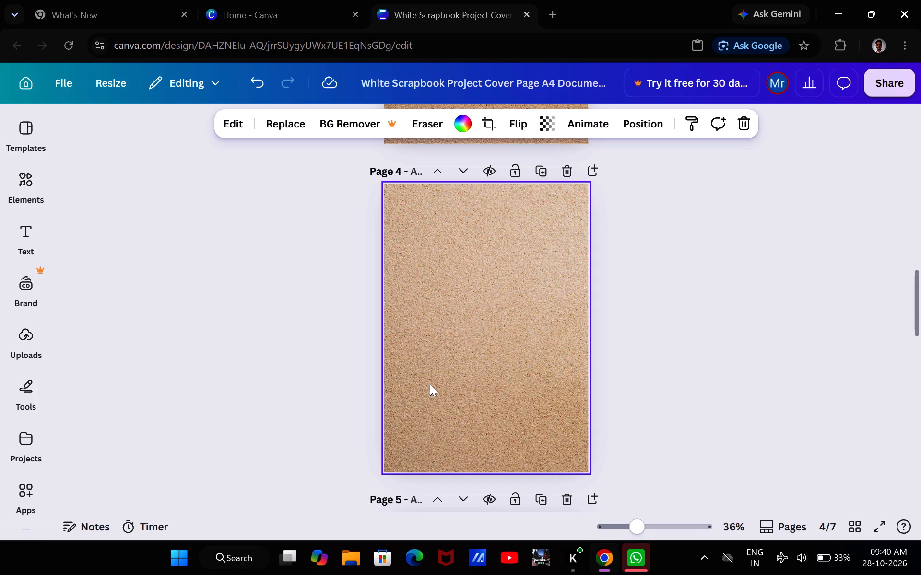
{"action": "left_click", "coordinate": [683, 373]}
Add the heading CERTIFICATE to page 3 and place it centred near the top of the page.
{"action": "scroll", "coordinate": [683, 373], "scroll_direction": "up", "scroll_amount": 5}
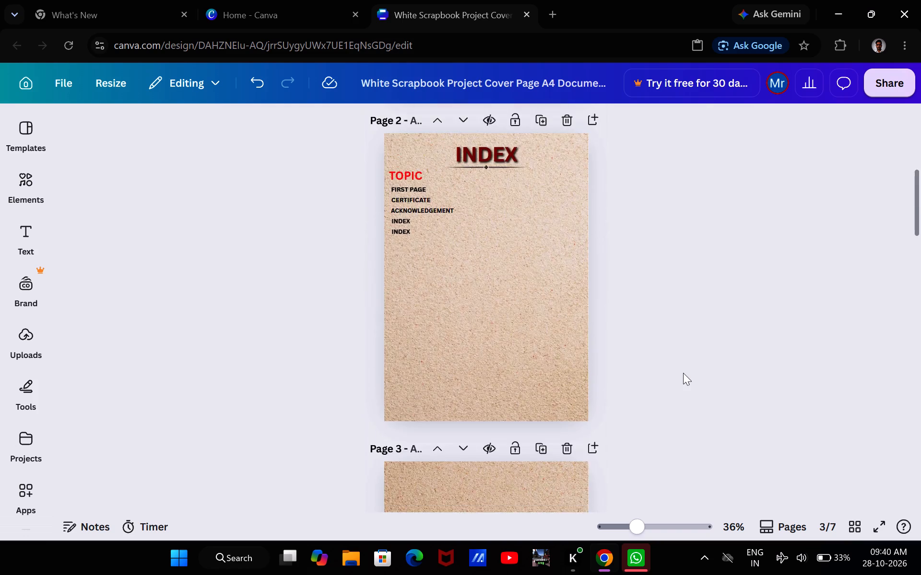
{"action": "scroll", "coordinate": [683, 373], "scroll_direction": "up", "scroll_amount": 3}
{"action": "scroll", "coordinate": [683, 373], "scroll_direction": "down", "scroll_amount": 5}
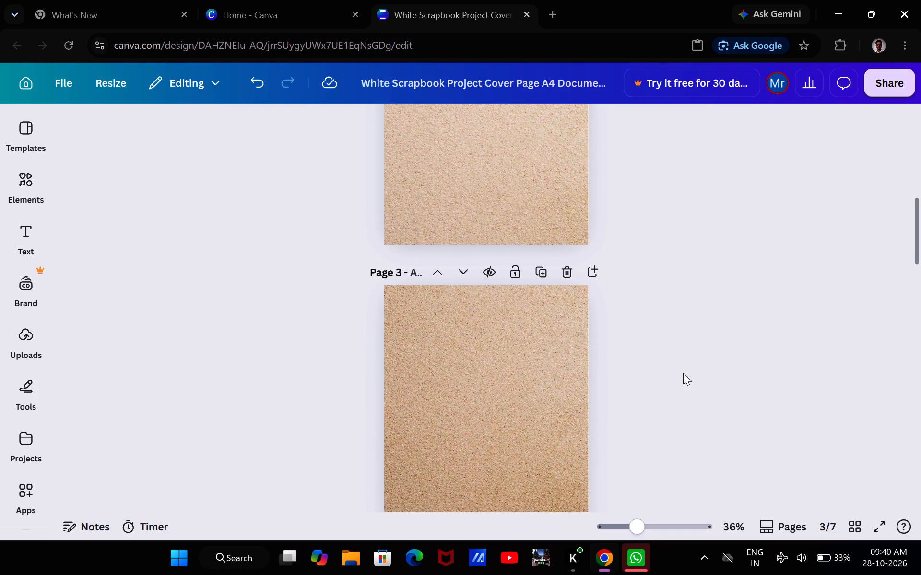
{"action": "left_click", "coordinate": [14, 239]}
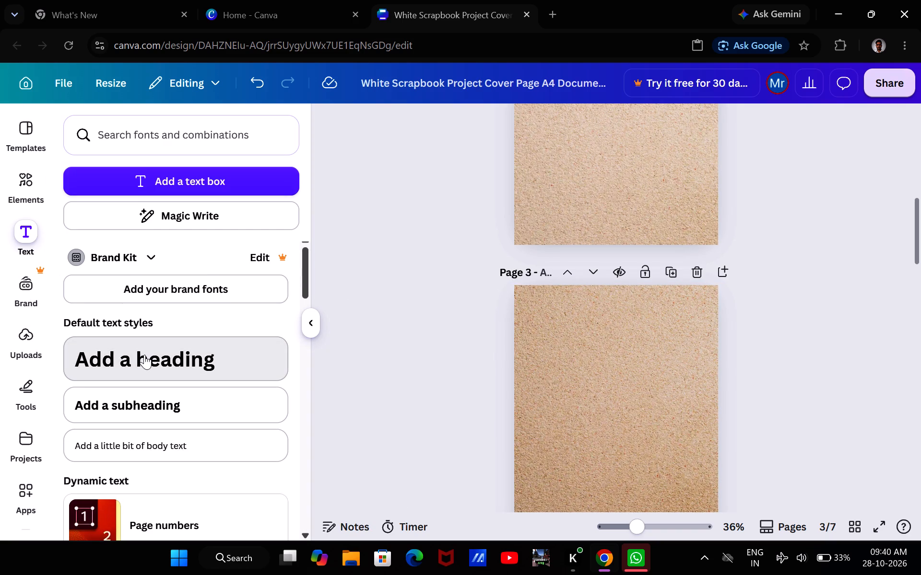
{"action": "left_click", "coordinate": [144, 355]}
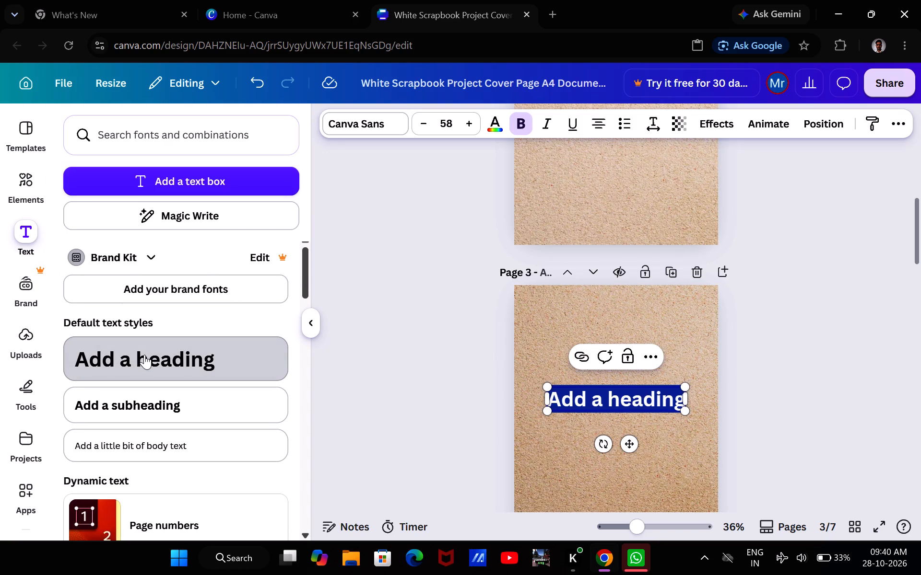
{"action": "type", "text": "CER"}
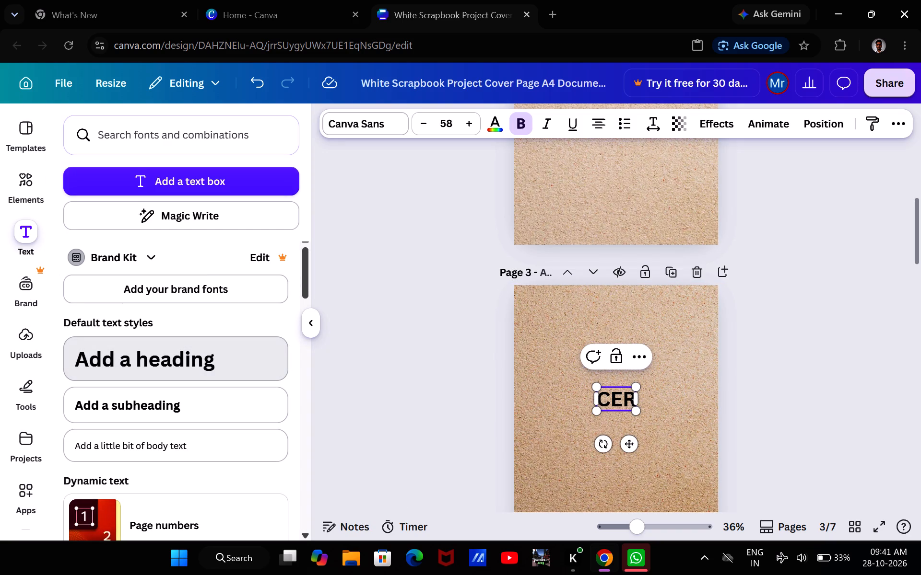
{"action": "type", "text": "TIFICATE"}
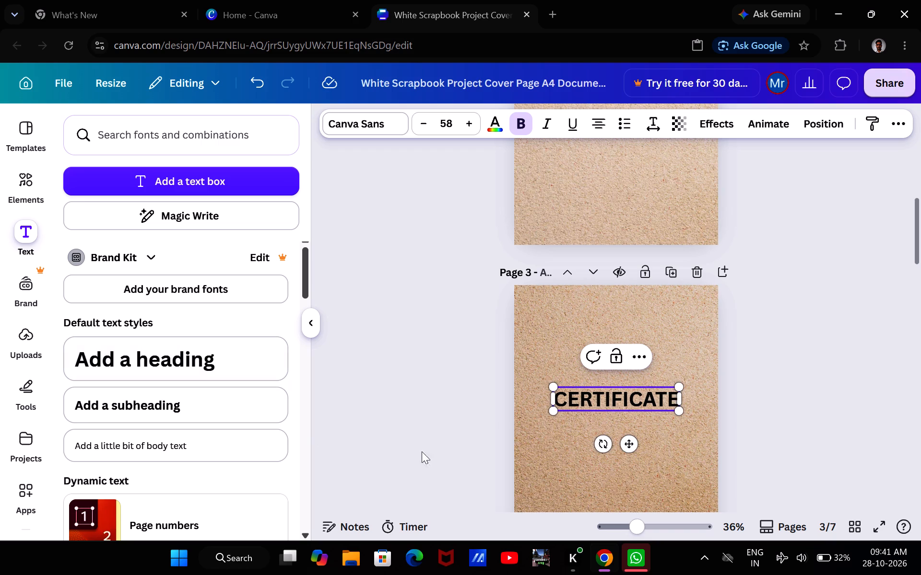
{"action": "left_click_drag", "start_coordinate": [629, 443], "coordinate": [631, 430]}
{"action": "left_click_drag", "start_coordinate": [631, 430], "coordinate": [628, 356]}
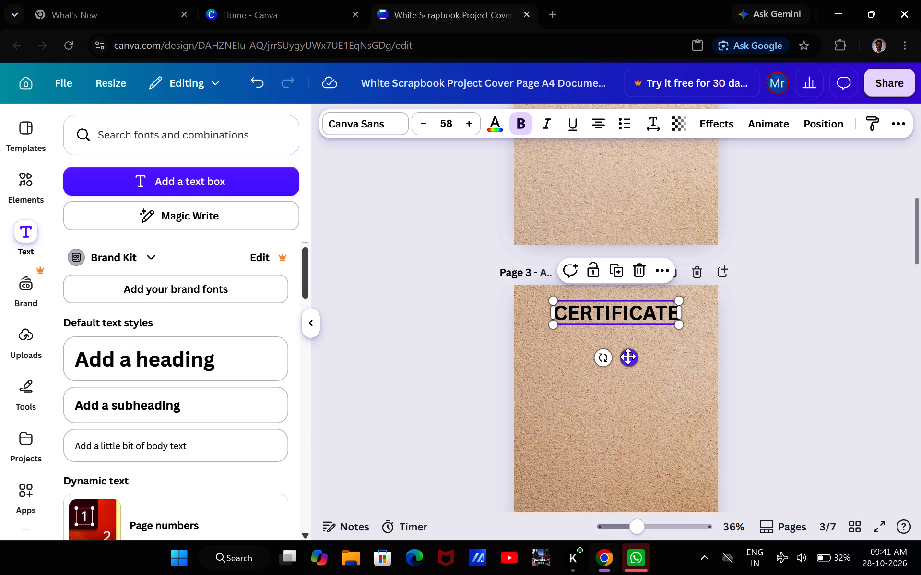
{"action": "left_click", "coordinate": [487, 338]}
Examine the shadow effect settings of page 2's INDEX heading as a reference for the CERTIFICATE heading.
{"action": "scroll", "coordinate": [487, 338], "scroll_direction": "up", "scroll_amount": 3}
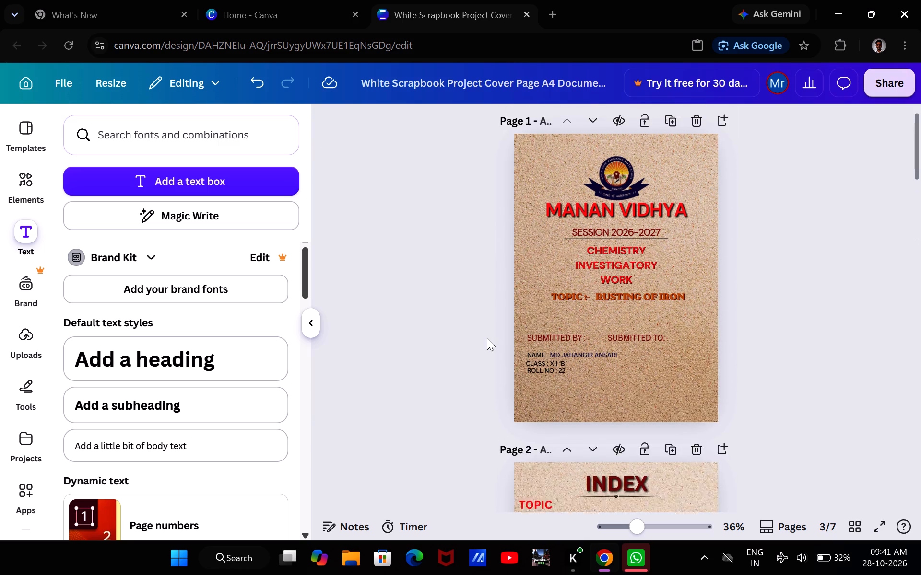
{"action": "scroll", "coordinate": [487, 338], "scroll_direction": "up", "scroll_amount": 2}
{"action": "scroll", "coordinate": [487, 338], "scroll_direction": "down", "scroll_amount": 1}
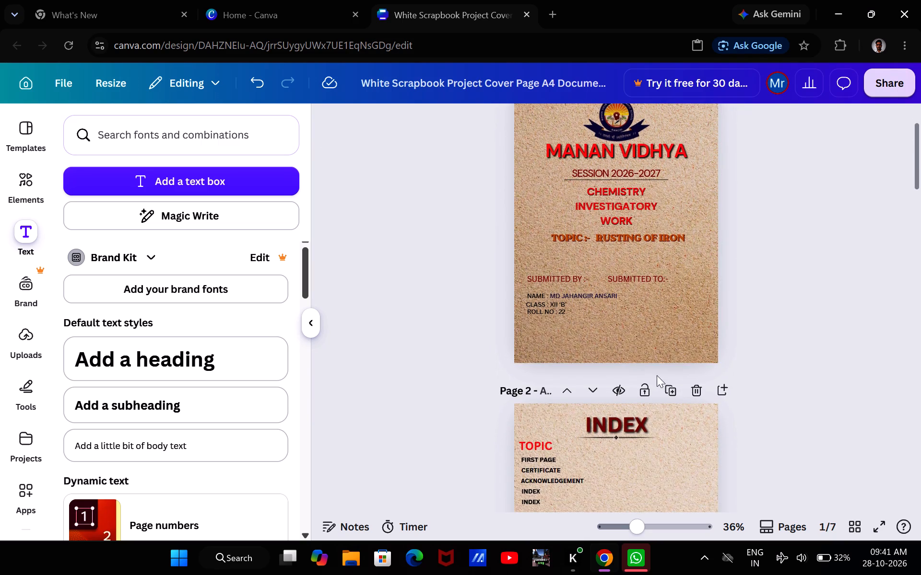
{"action": "left_click", "coordinate": [620, 421]}
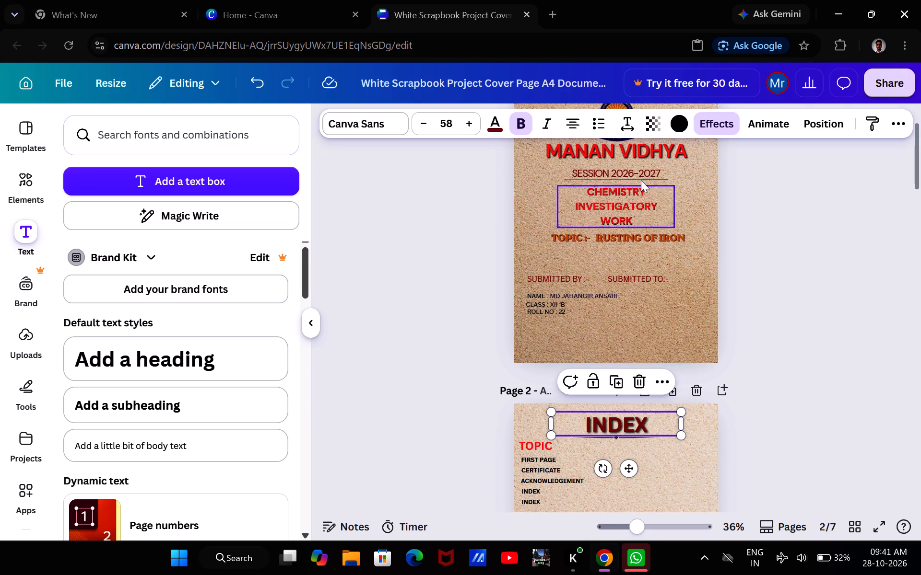
{"action": "left_click", "coordinate": [711, 117]}
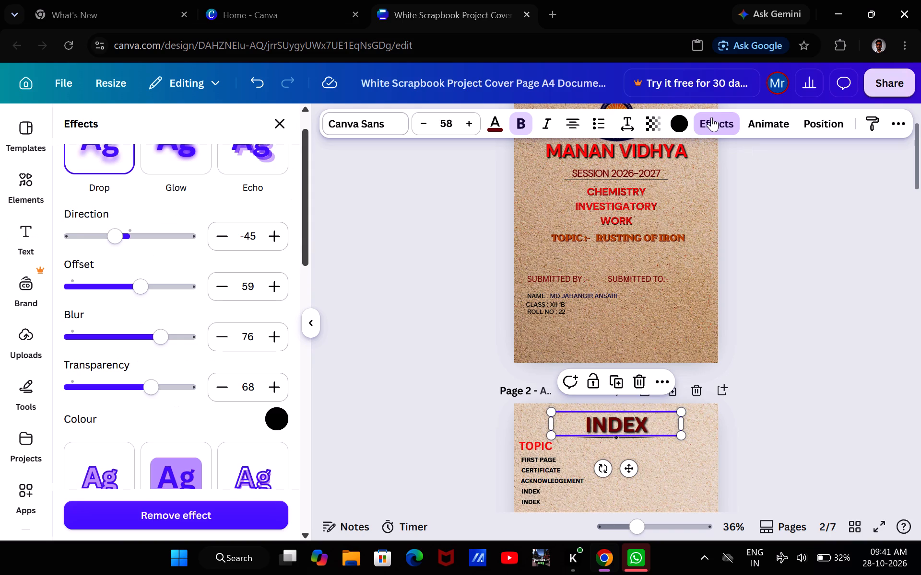
{"action": "left_click", "coordinate": [468, 215]}
Recolour page 3's CERTIFICATE heading dark maroon to match the INDEX heading.
{"action": "scroll", "coordinate": [468, 215], "scroll_direction": "down", "scroll_amount": 1}
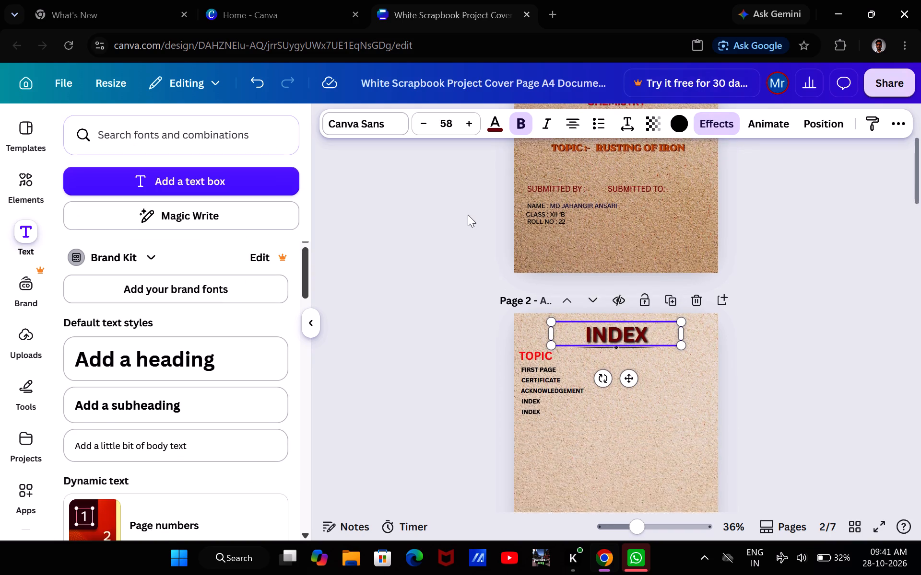
{"action": "scroll", "coordinate": [468, 215], "scroll_direction": "down", "scroll_amount": 3}
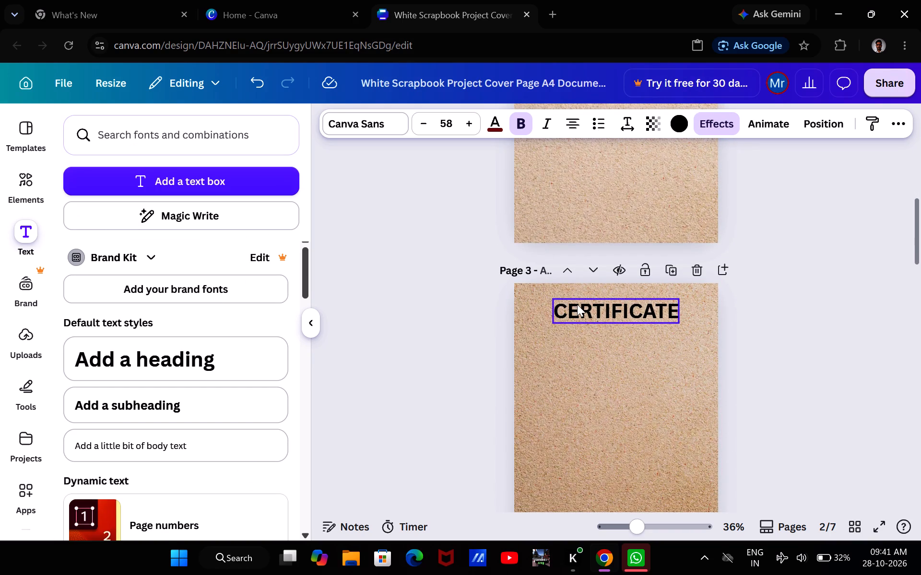
{"action": "left_click", "coordinate": [577, 304]}
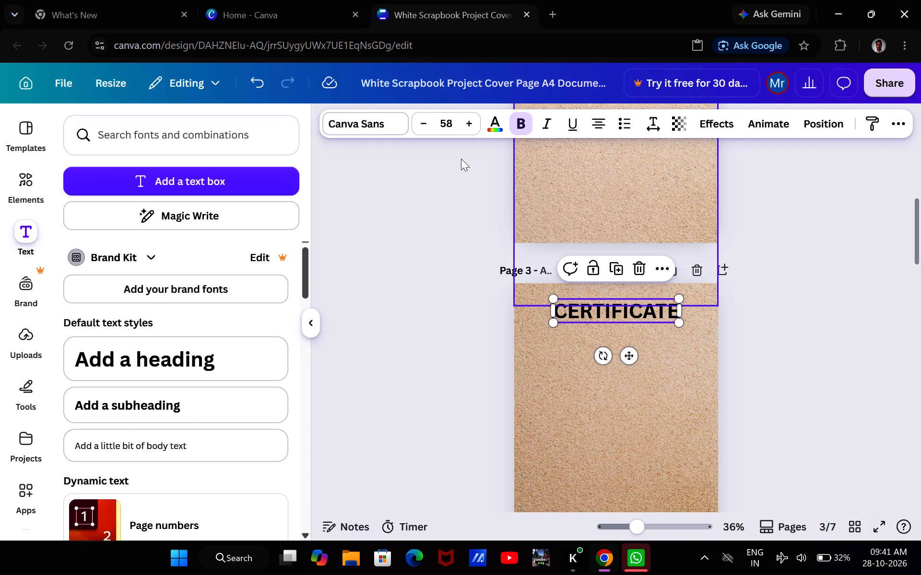
{"action": "scroll", "coordinate": [460, 164], "scroll_direction": "up", "scroll_amount": 3}
{"action": "scroll", "coordinate": [461, 191], "scroll_direction": "down", "scroll_amount": 1}
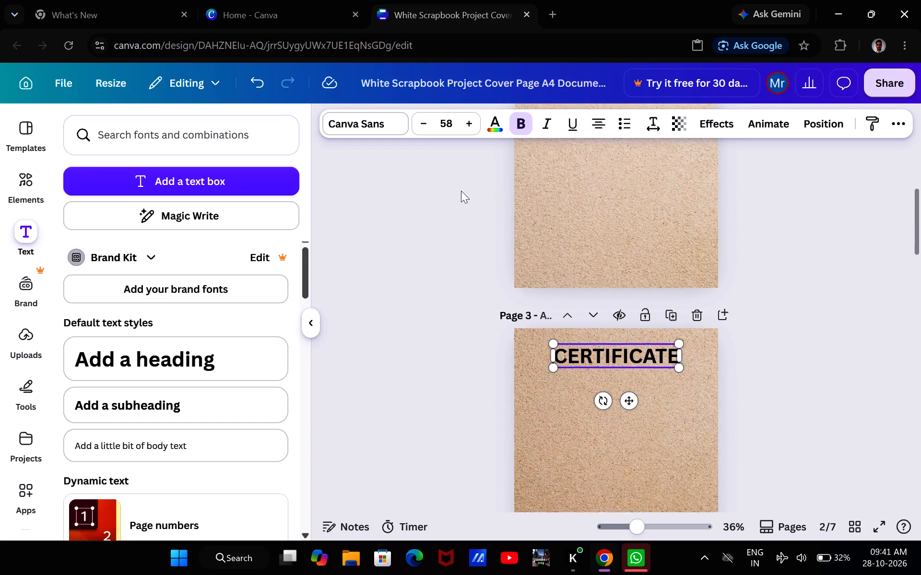
{"action": "scroll", "coordinate": [461, 191], "scroll_direction": "down", "scroll_amount": 1}
{"action": "left_click", "coordinate": [497, 121]}
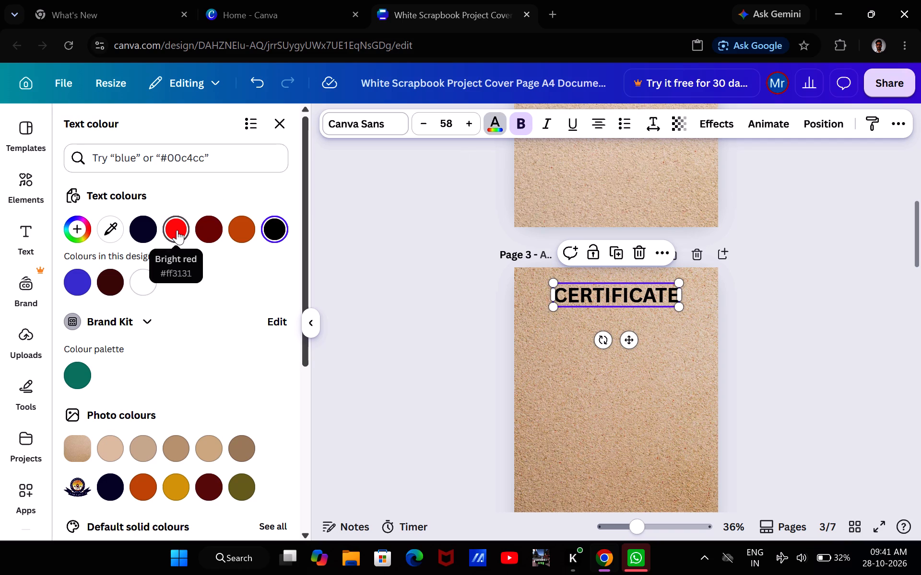
{"action": "left_click", "coordinate": [177, 230]}
{"action": "left_click", "coordinate": [204, 230]}
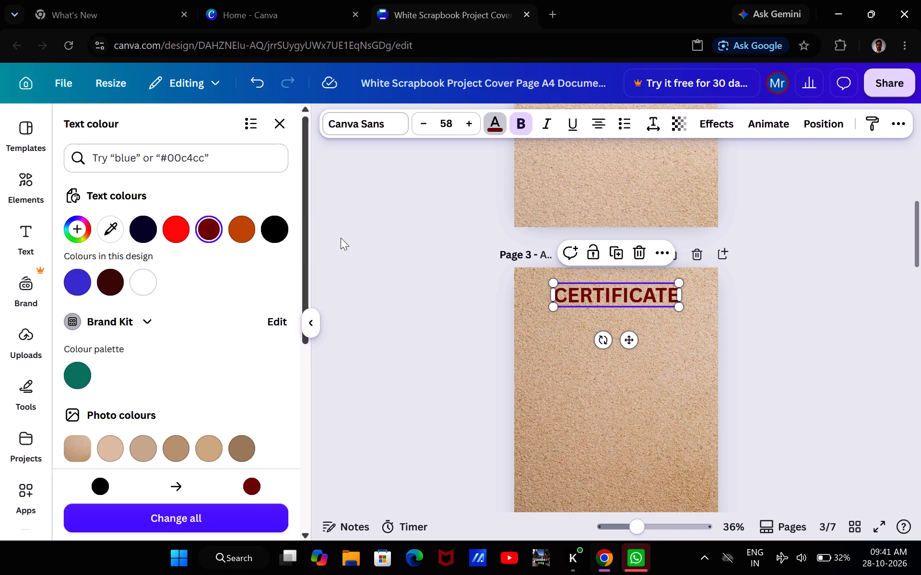
Apply the Drop shadow effect to the CERTIFICATE heading with an offset of 59.
{"action": "scroll", "coordinate": [341, 238], "scroll_direction": "up", "scroll_amount": 1}
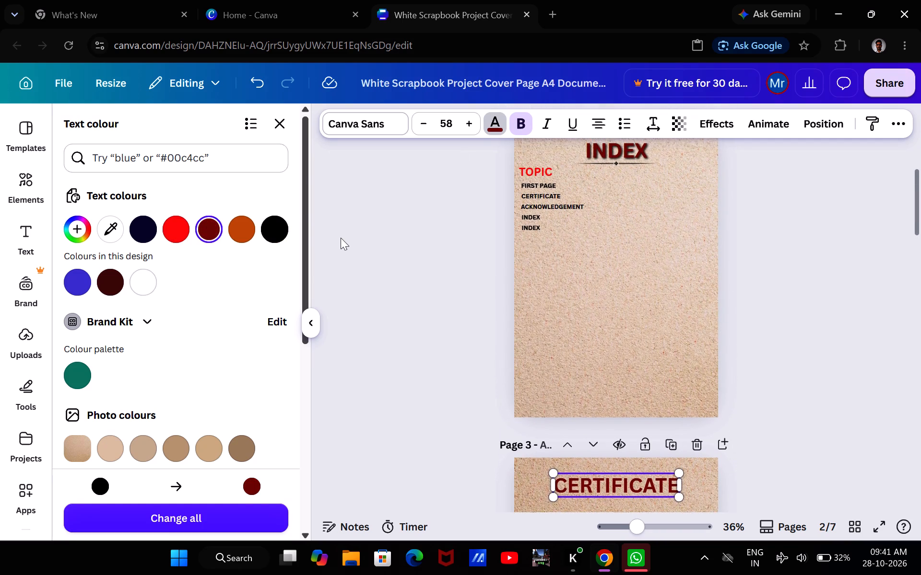
{"action": "scroll", "coordinate": [341, 238], "scroll_direction": "up", "scroll_amount": 1}
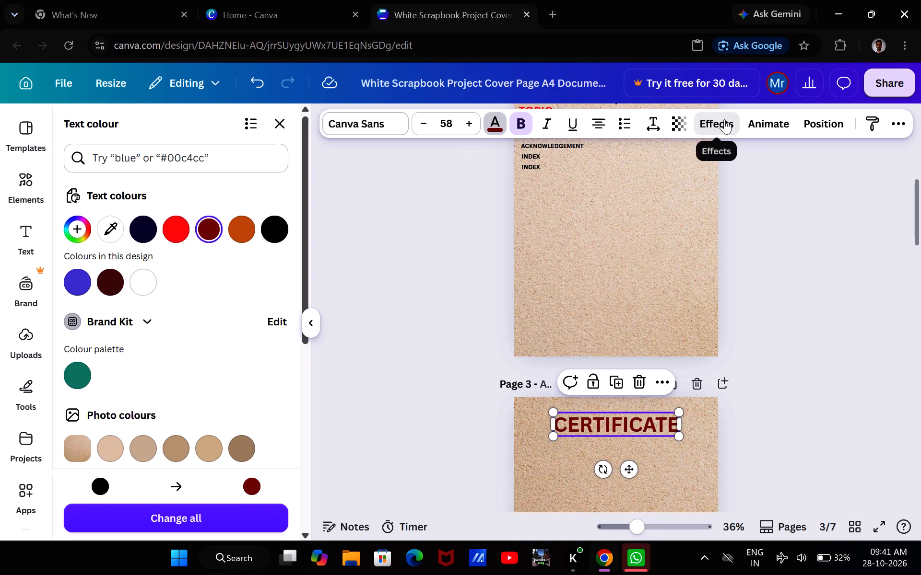
{"action": "left_click", "coordinate": [723, 121]}
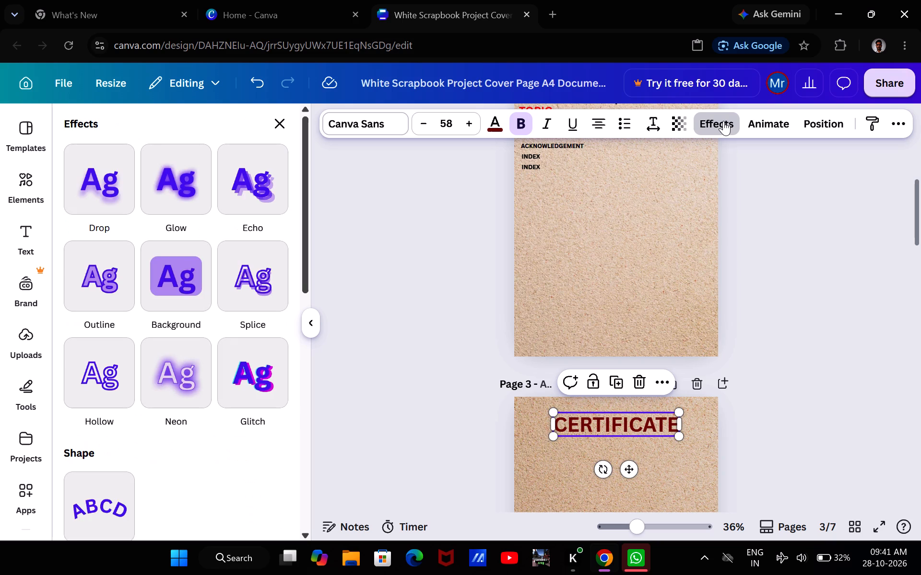
{"action": "left_click", "coordinate": [93, 173]}
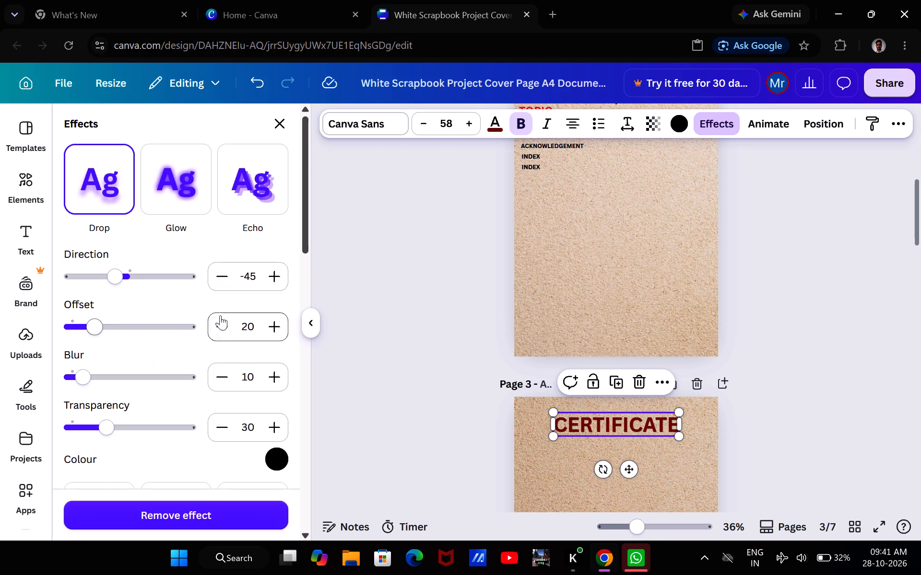
{"action": "left_click_drag", "start_coordinate": [94, 324], "coordinate": [98, 325]}
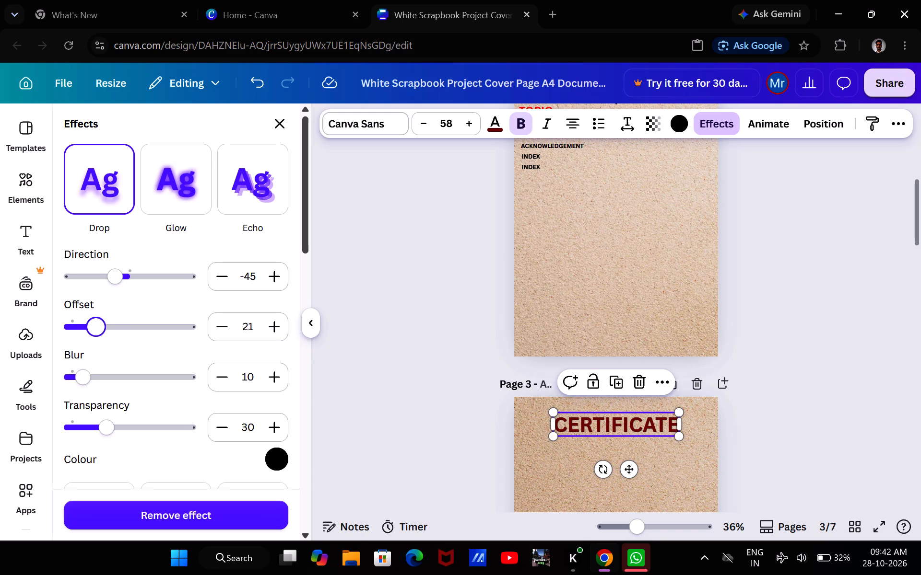
{"action": "left_click_drag", "start_coordinate": [98, 325], "coordinate": [140, 328]}
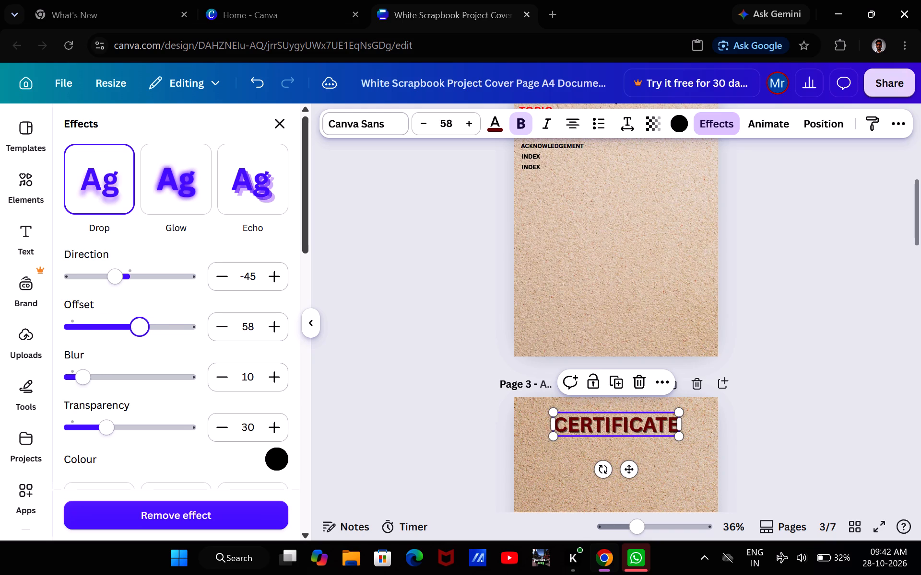
{"action": "left_click_drag", "start_coordinate": [140, 328], "coordinate": [146, 327]}
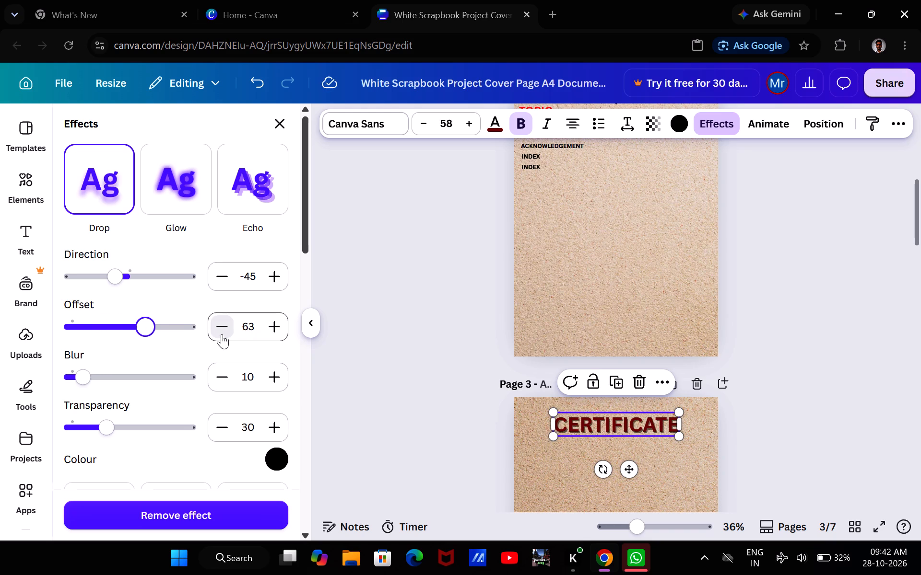
{"action": "double_click", "coordinate": [221, 333]}
{"action": "double_click", "coordinate": [221, 333]}
{"action": "left_click", "coordinate": [221, 333]}
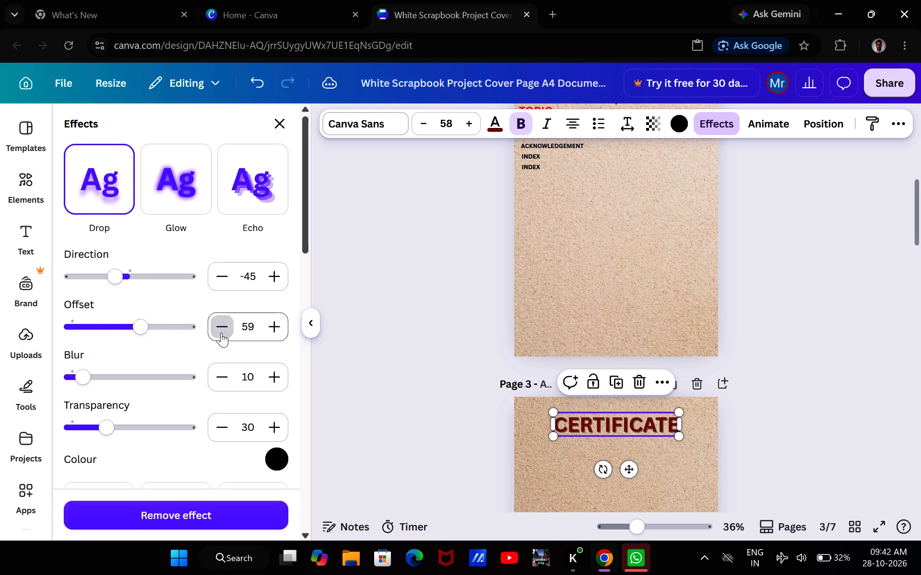
Set the CERTIFICATE heading's drop shadow to offset 59, blur 76 and transparency 68.
{"action": "left_click", "coordinate": [275, 329]}
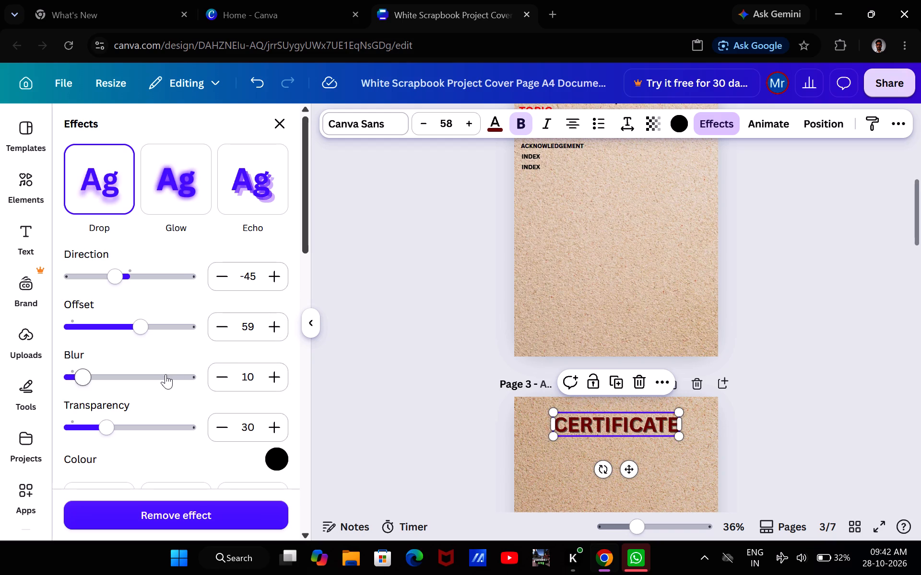
{"action": "left_click", "coordinate": [165, 374]}
{"action": "left_click", "coordinate": [221, 377]}
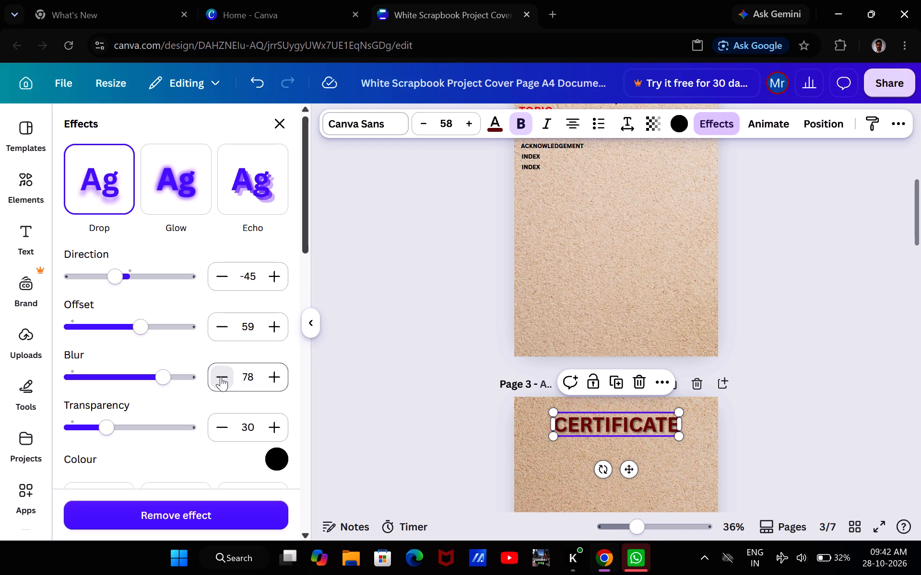
{"action": "left_click", "coordinate": [221, 377]}
{"action": "left_click", "coordinate": [221, 377]}
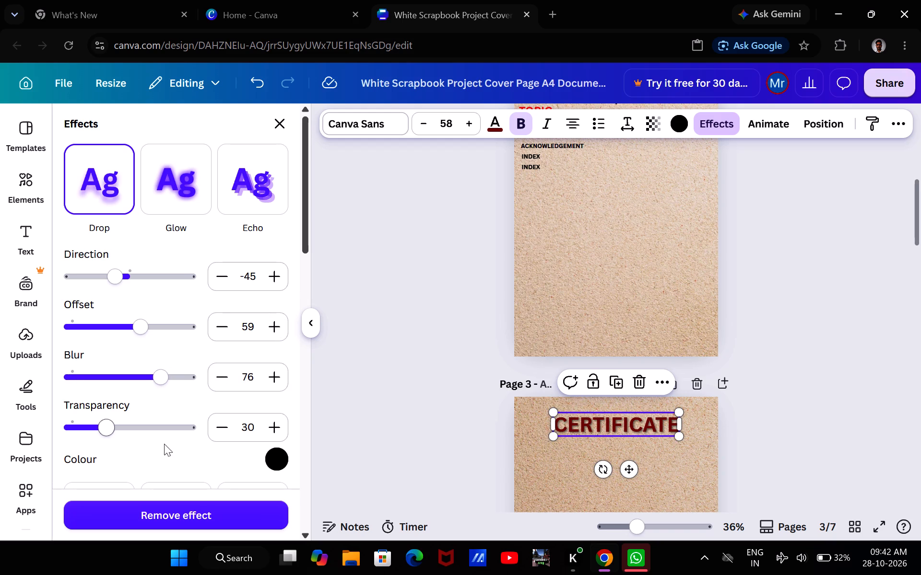
{"action": "left_click", "coordinate": [144, 429]}
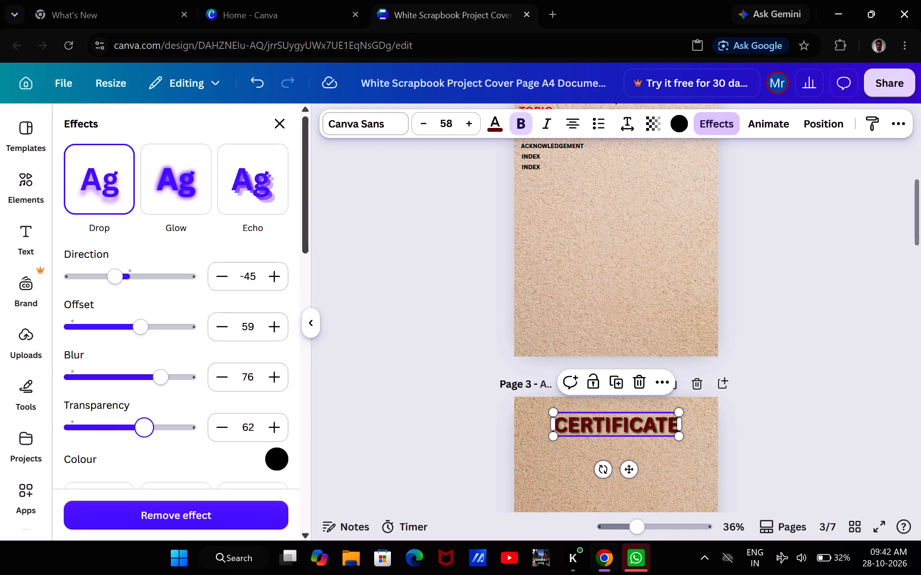
{"action": "triple_click", "coordinate": [272, 428]}
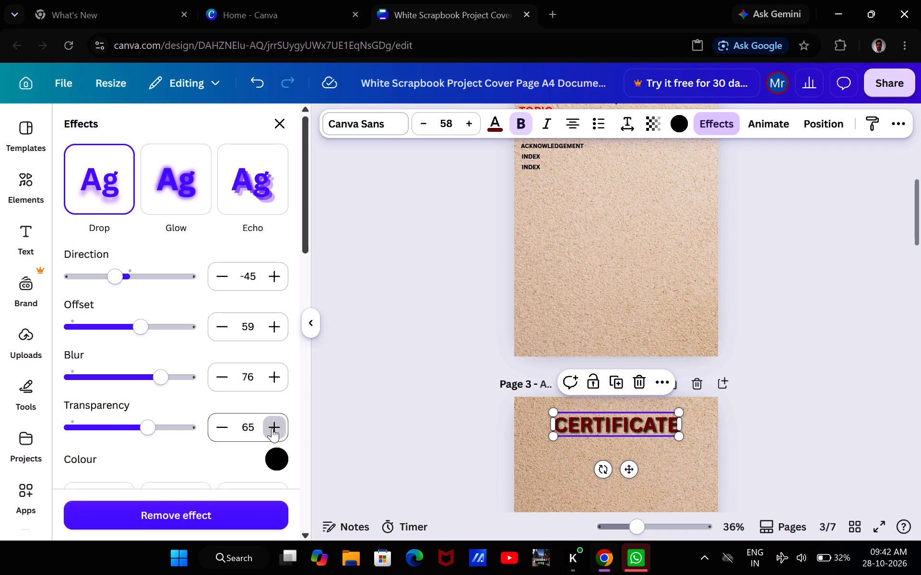
{"action": "left_click", "coordinate": [272, 428]}
{"action": "left_click", "coordinate": [272, 428]}
{"action": "left_click", "coordinate": [272, 428]}
{"action": "scroll", "coordinate": [272, 428], "scroll_direction": "down", "scroll_amount": 1}
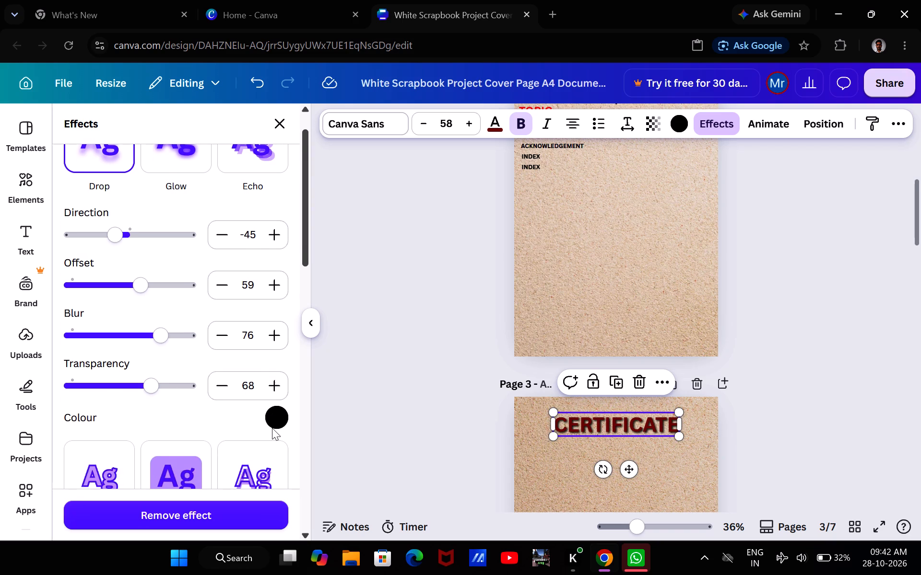
{"action": "scroll", "coordinate": [272, 428], "scroll_direction": "down", "scroll_amount": 1}
{"action": "left_click", "coordinate": [395, 418]}
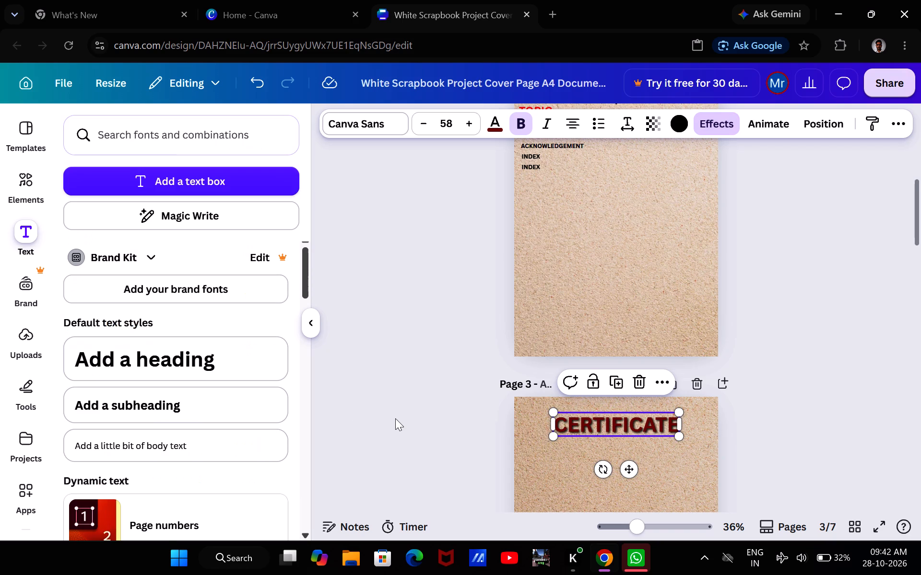
{"action": "left_click", "coordinate": [429, 403]}
Add the recently used ornamental divider line to page 3, widen it to about the CERTIFICATE heading's width and centre it directly beneath the heading.
{"action": "scroll", "coordinate": [429, 403], "scroll_direction": "down", "scroll_amount": 2}
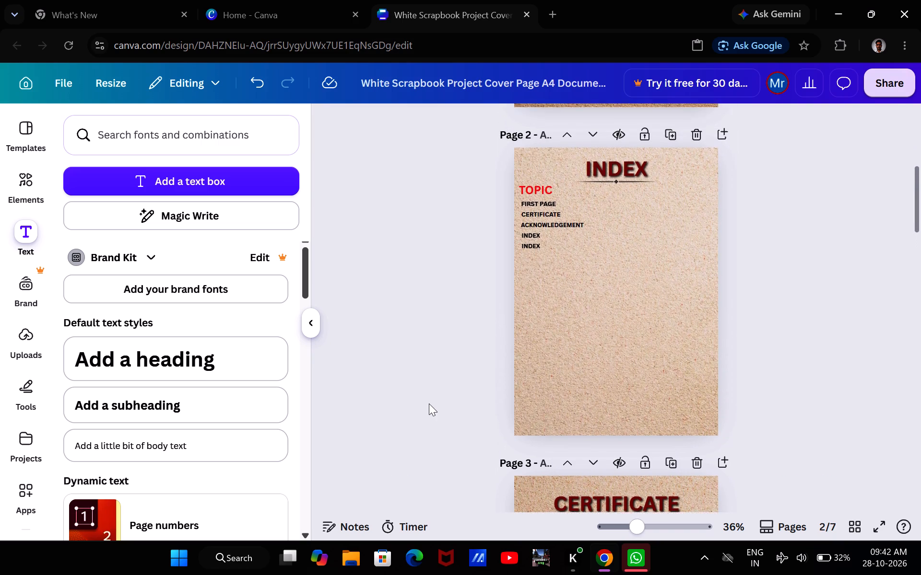
{"action": "scroll", "coordinate": [429, 403], "scroll_direction": "down", "scroll_amount": 3}
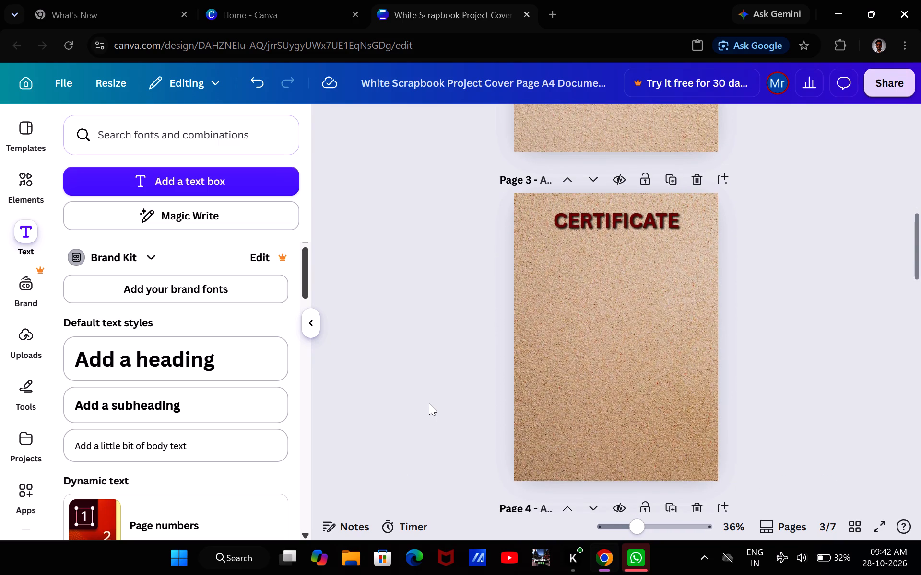
{"action": "scroll", "coordinate": [453, 399], "scroll_direction": "up", "scroll_amount": 1}
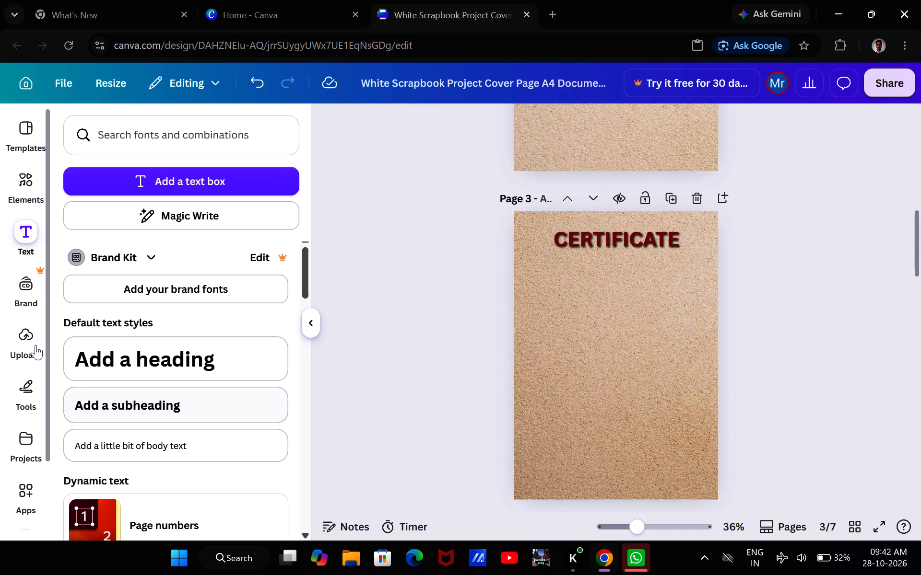
{"action": "left_click", "coordinate": [19, 202]}
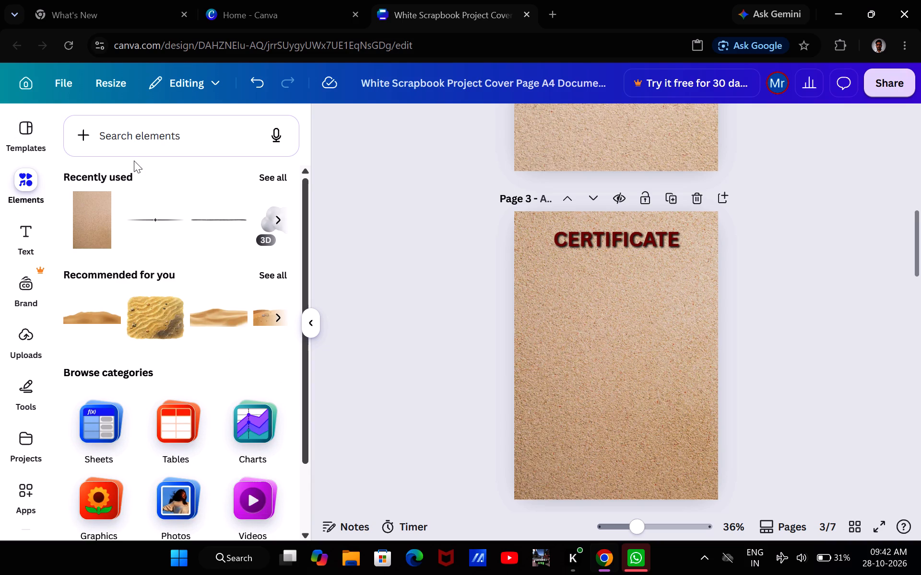
{"action": "left_click", "coordinate": [153, 215]}
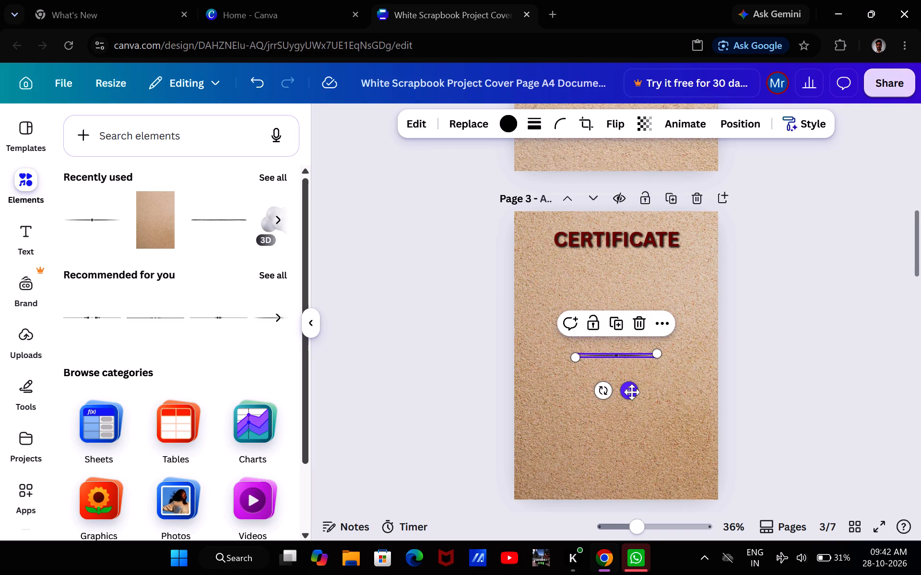
{"action": "left_click_drag", "start_coordinate": [632, 392], "coordinate": [618, 294]}
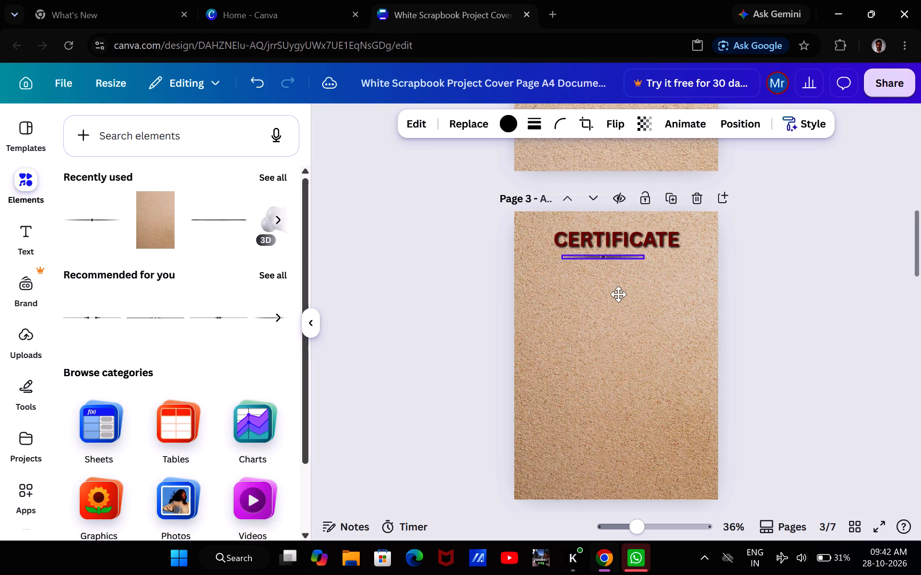
{"action": "left_click_drag", "start_coordinate": [618, 294], "coordinate": [614, 300]}
{"action": "left_click_drag", "start_coordinate": [634, 260], "coordinate": [689, 254]}
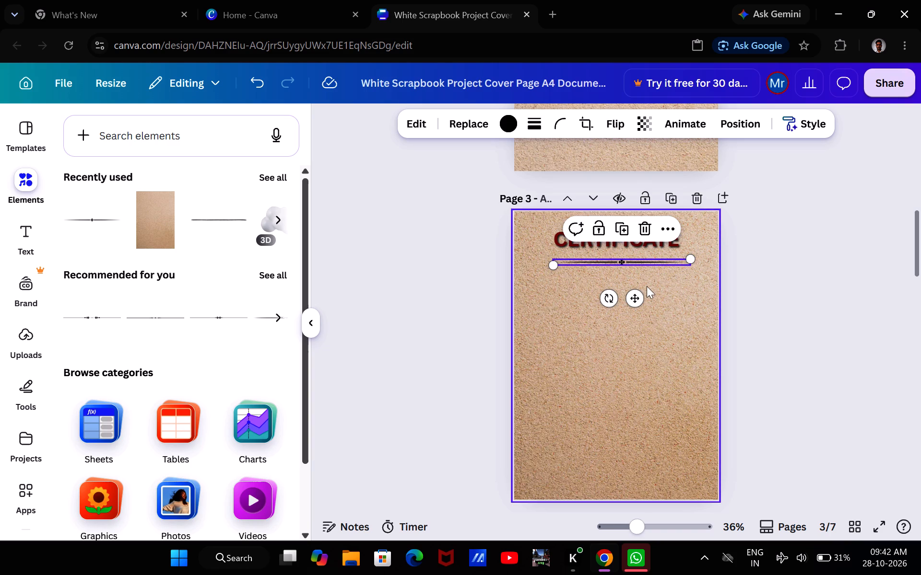
{"action": "left_click_drag", "start_coordinate": [638, 292], "coordinate": [632, 284]}
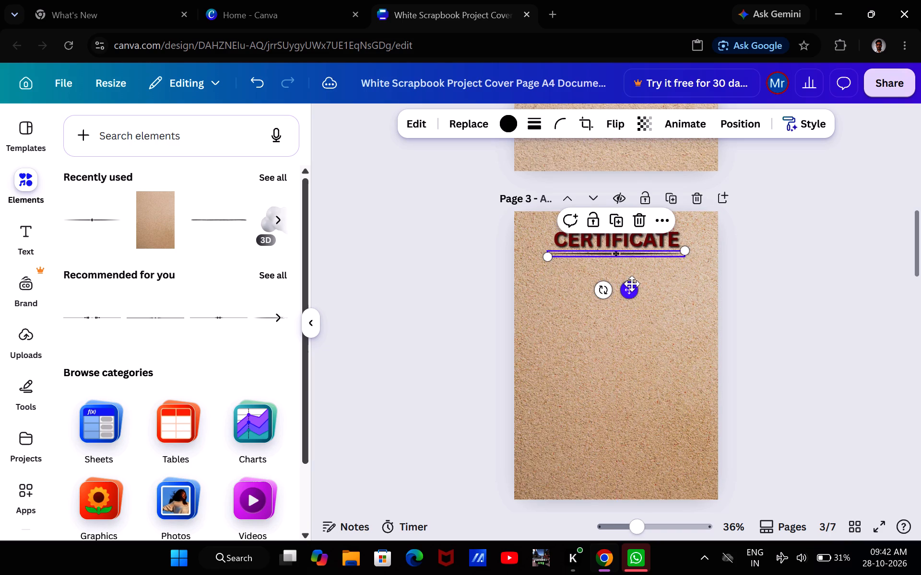
{"action": "left_click", "coordinate": [759, 298]}
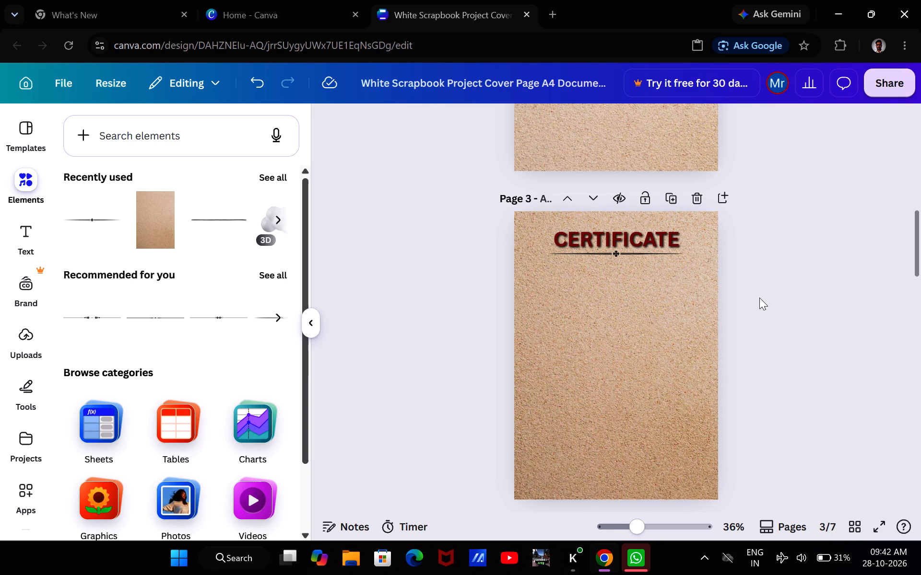
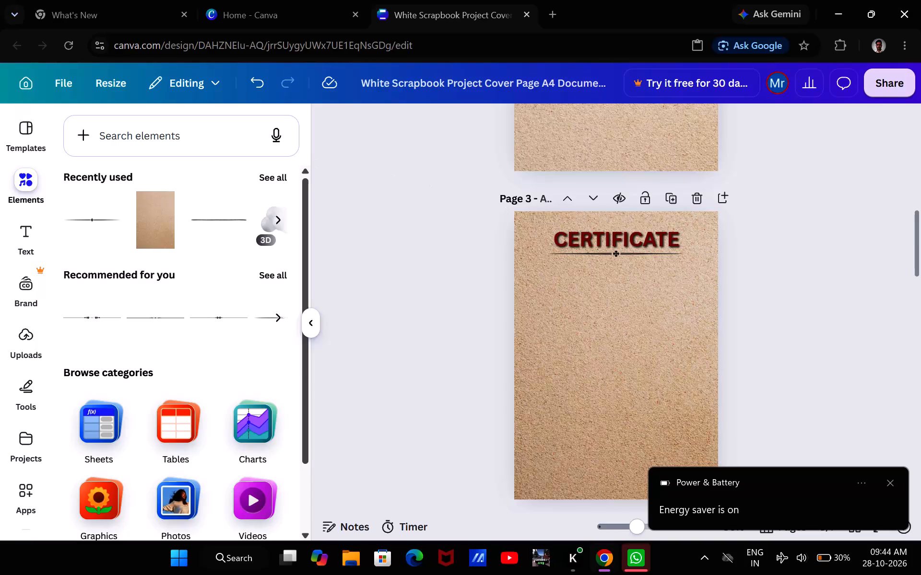
Add a subheading text box reading THIS IS on page 3 and dismiss the battery notification.
{"action": "left_click", "coordinate": [18, 235]}
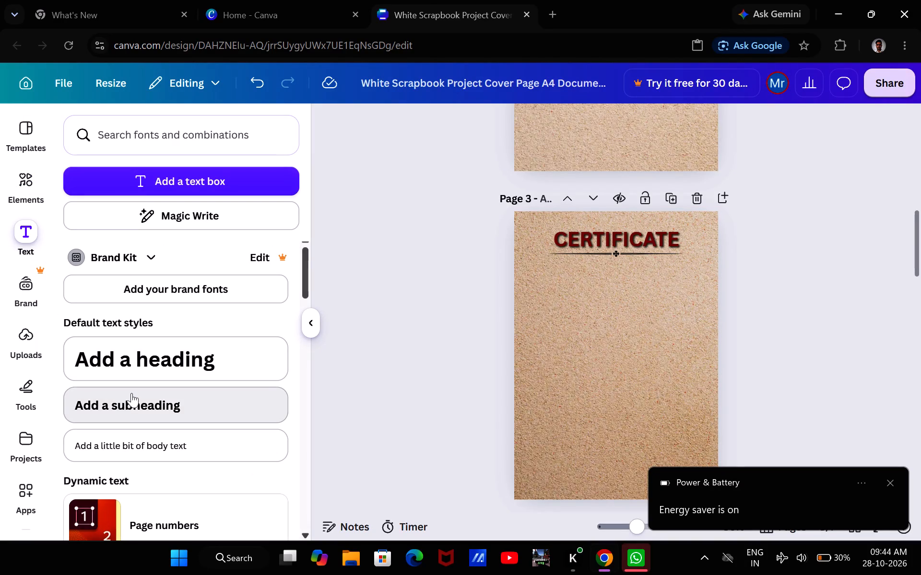
{"action": "left_click", "coordinate": [132, 392]}
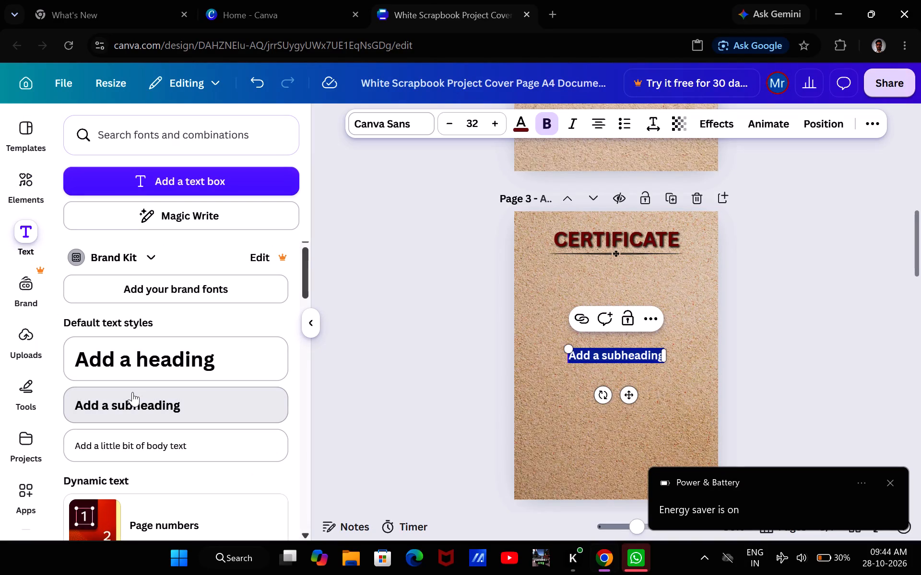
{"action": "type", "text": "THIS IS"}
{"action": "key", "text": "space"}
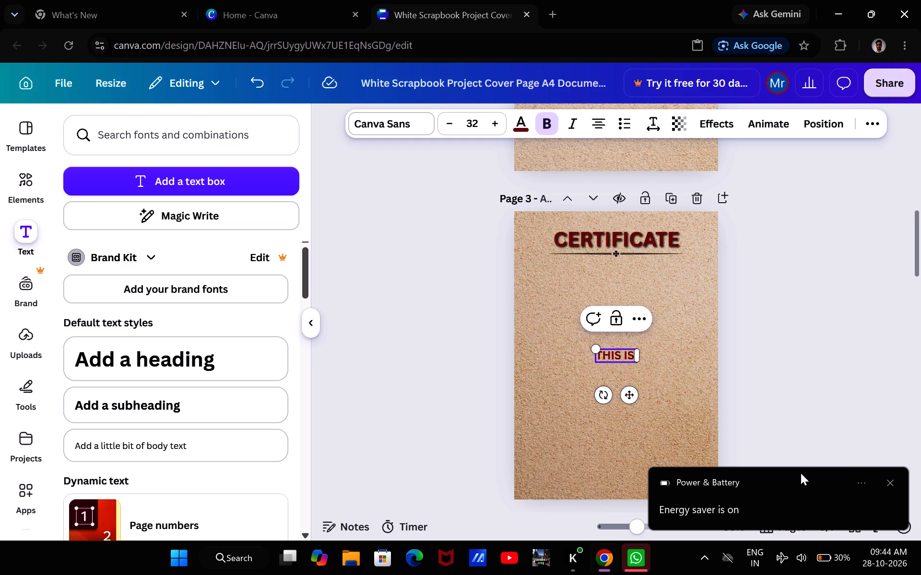
{"action": "left_click", "coordinate": [896, 475]}
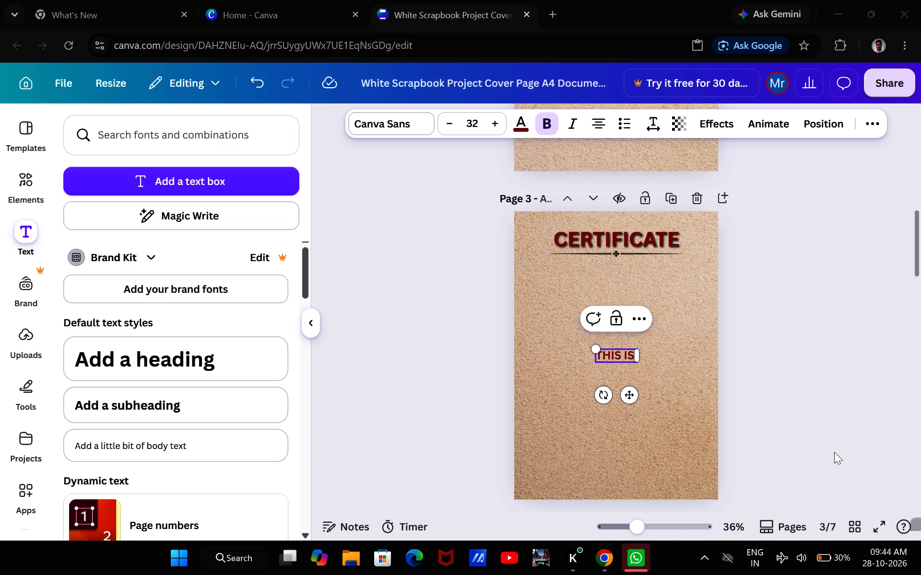
Reduce page 3's THIS IS text to size 18, matching the FIRST PAGE entry in page 2's index.
{"action": "scroll", "coordinate": [779, 410], "scroll_direction": "up", "scroll_amount": 4}
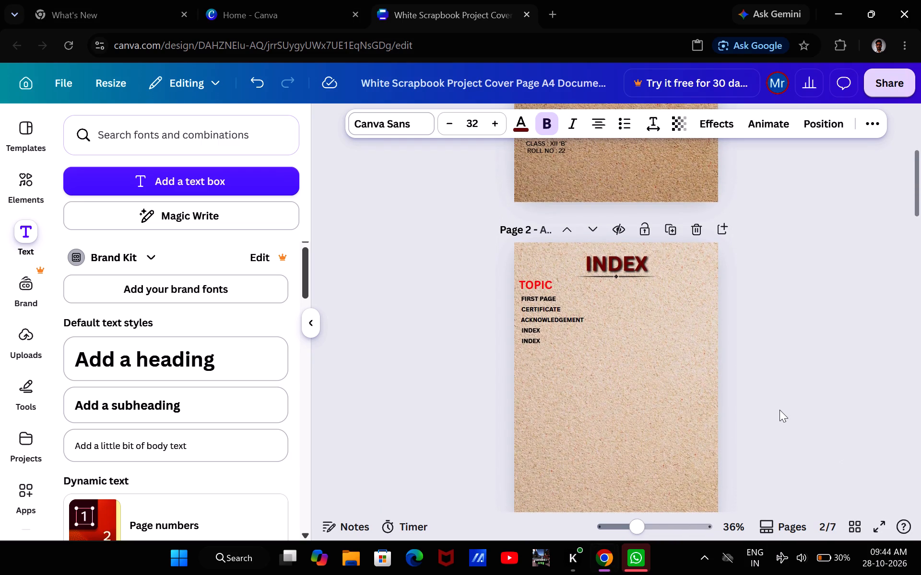
{"action": "scroll", "coordinate": [779, 410], "scroll_direction": "up", "scroll_amount": 2}
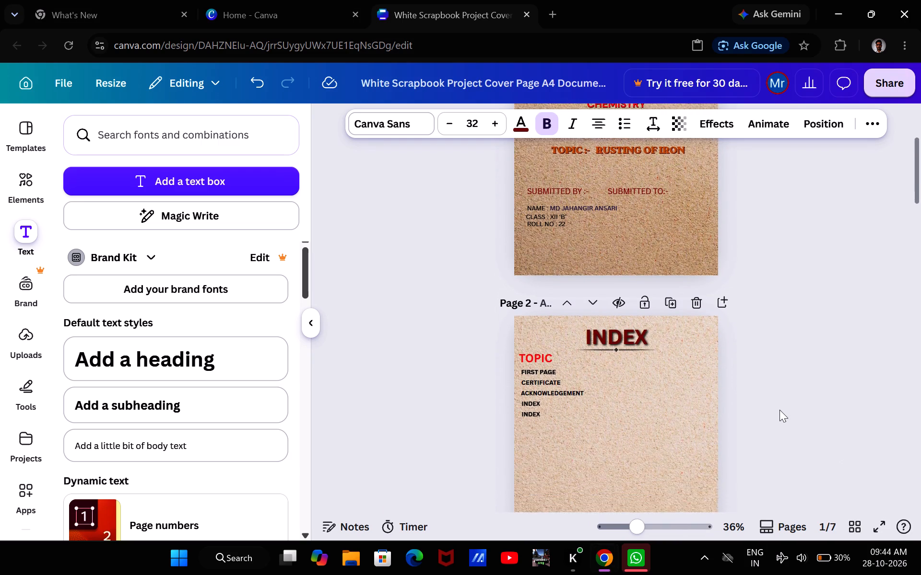
{"action": "scroll", "coordinate": [779, 410], "scroll_direction": "up", "scroll_amount": 2}
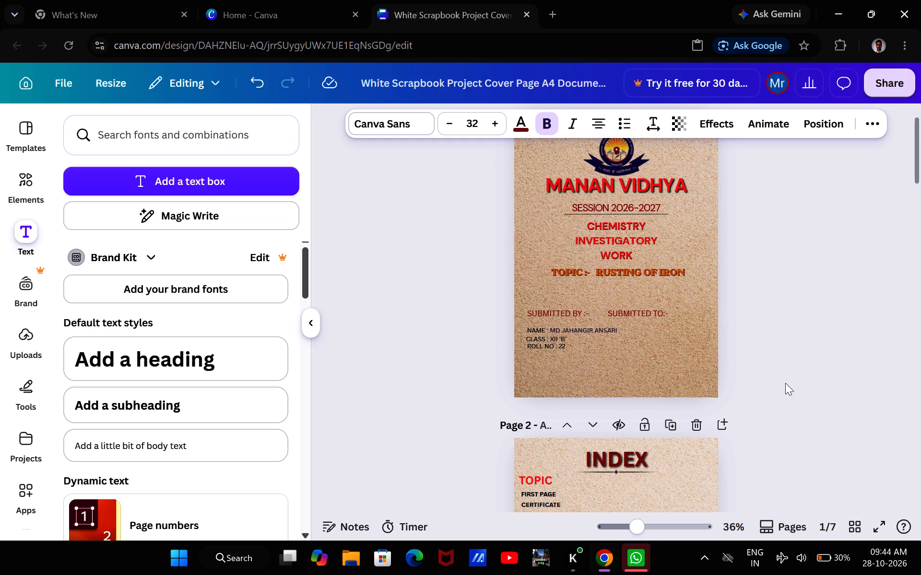
{"action": "scroll", "coordinate": [599, 460], "scroll_direction": "right", "scroll_amount": 2}
{"action": "scroll", "coordinate": [599, 460], "scroll_direction": "down", "scroll_amount": 1}
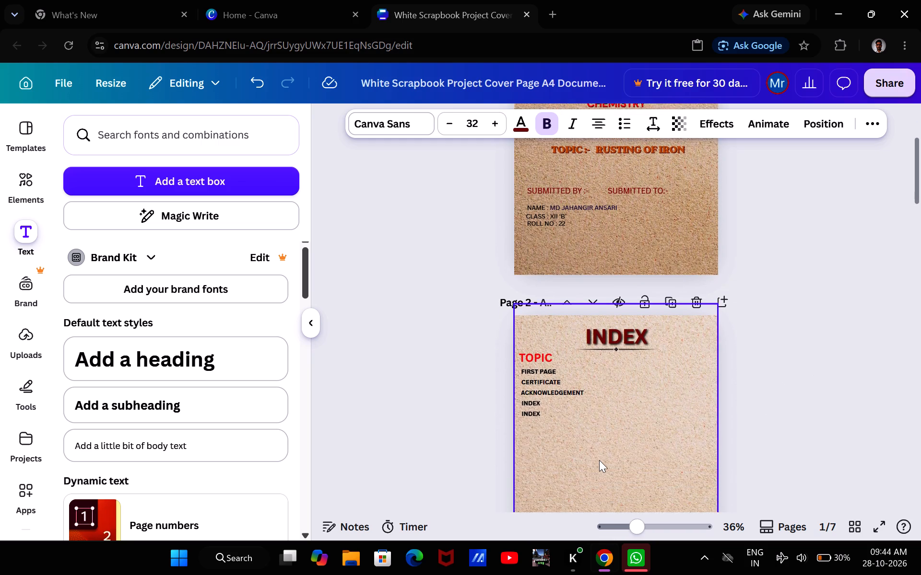
{"action": "scroll", "coordinate": [599, 460], "scroll_direction": "down", "scroll_amount": 1}
{"action": "left_click", "coordinate": [541, 365]}
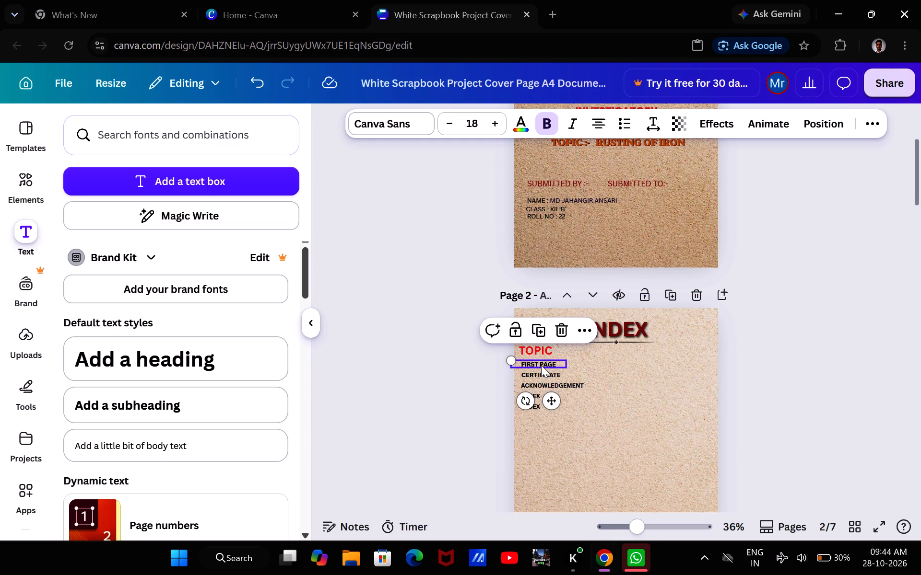
{"action": "scroll", "coordinate": [541, 365], "scroll_direction": "down", "scroll_amount": 2}
{"action": "scroll", "coordinate": [556, 304], "scroll_direction": "down", "scroll_amount": 1}
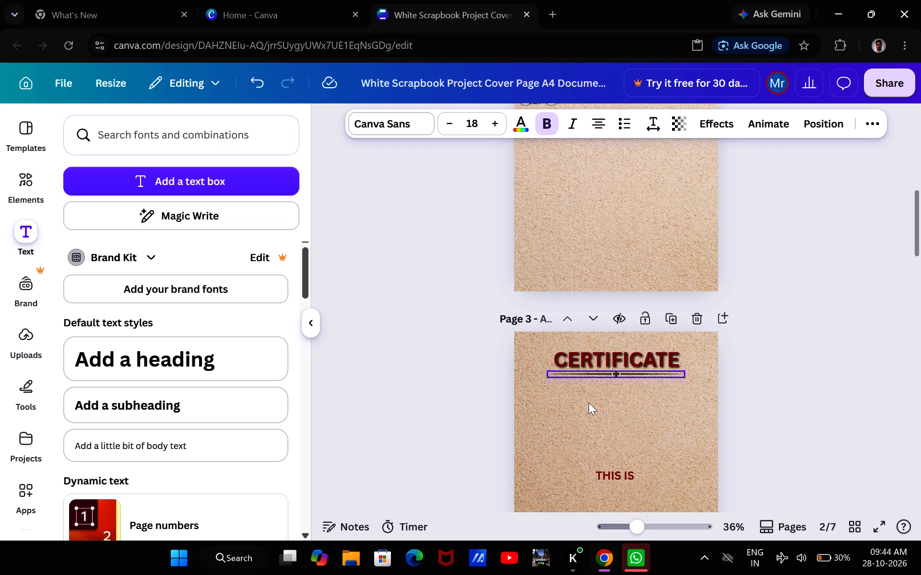
{"action": "left_click", "coordinate": [609, 471]}
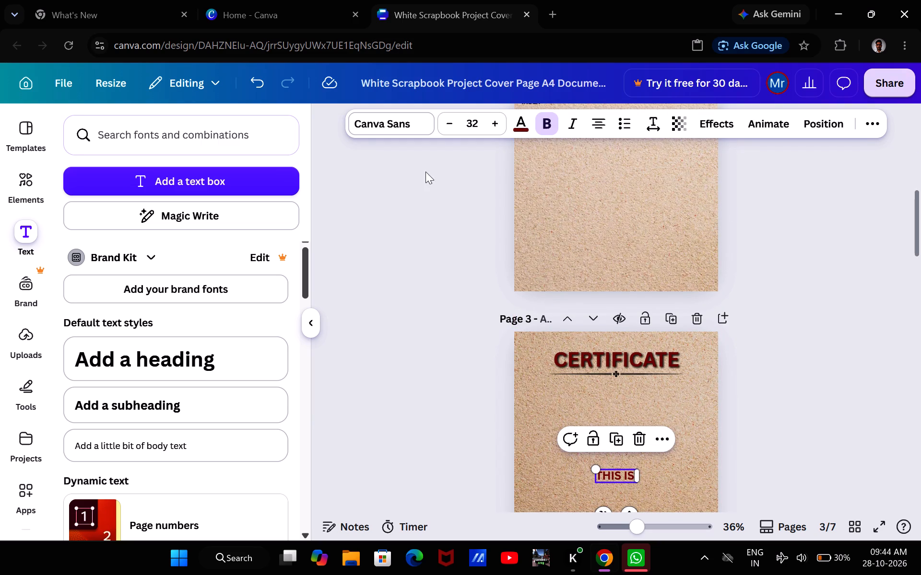
{"action": "triple_click", "coordinate": [448, 125]}
{"action": "triple_click", "coordinate": [448, 125]}
{"action": "triple_click", "coordinate": [448, 125]}
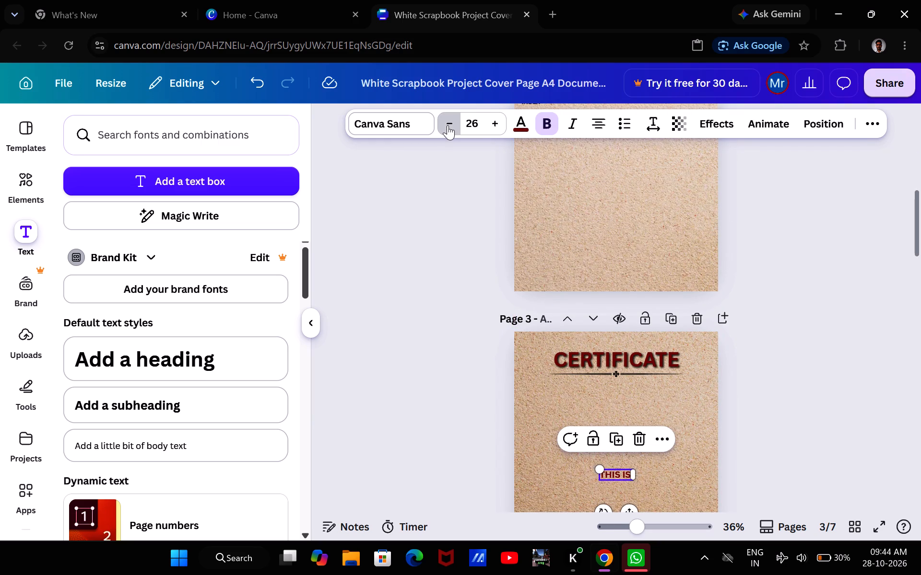
{"action": "double_click", "coordinate": [448, 125]}
{"action": "left_click", "coordinate": [448, 125]}
{"action": "left_click", "coordinate": [448, 125]}
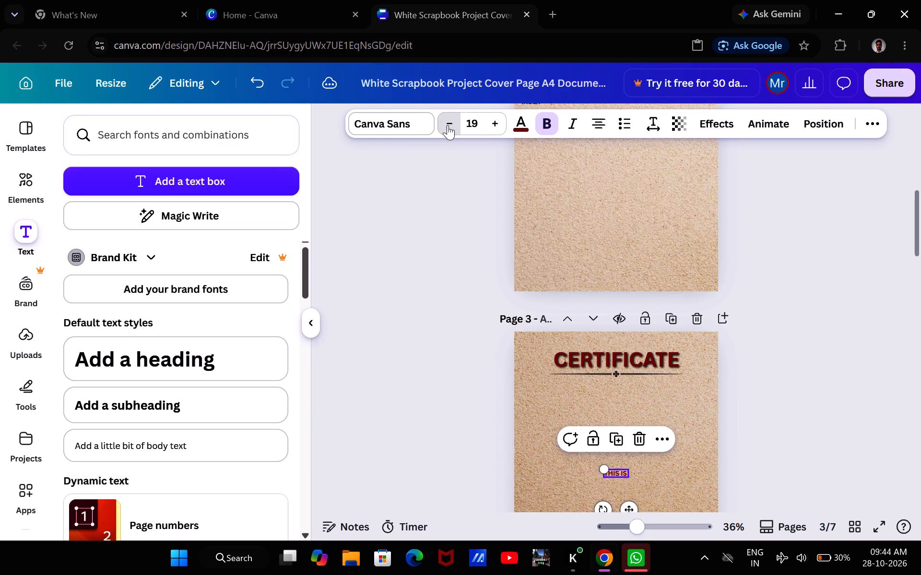
{"action": "left_click", "coordinate": [448, 125]}
Recolour the THIS IS text black.
{"action": "left_click", "coordinate": [520, 124]}
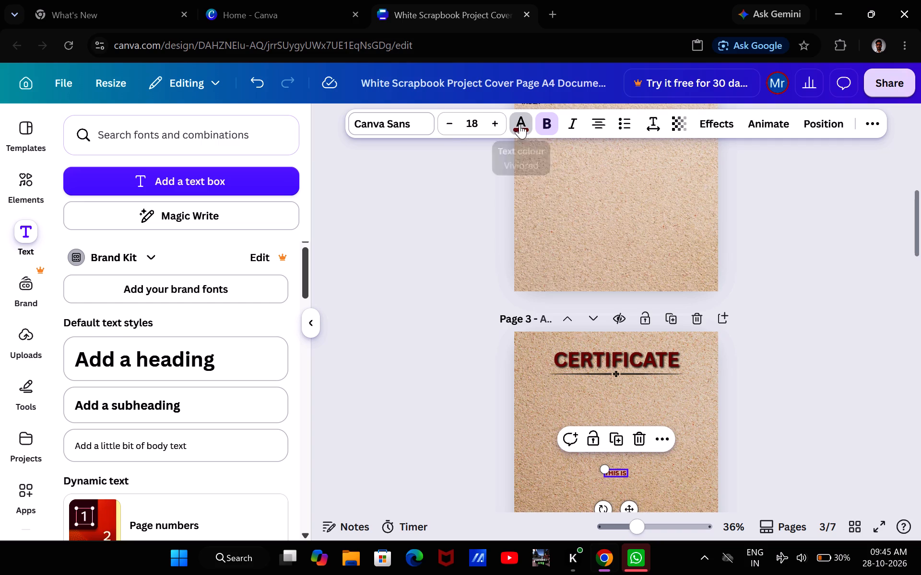
{"action": "left_click", "coordinate": [276, 225]}
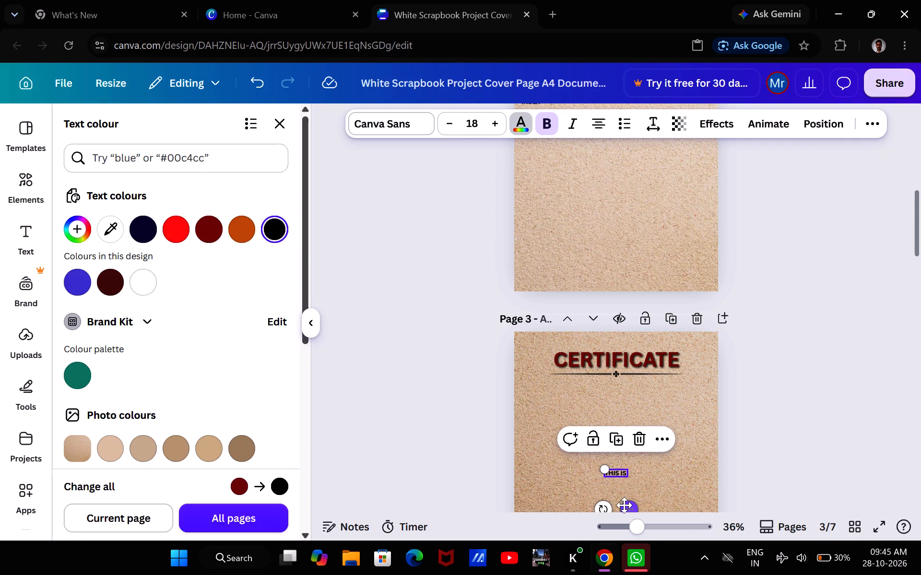
Move the THIS IS text near page 3's left edge, just below the CERTIFICATE divider.
{"action": "left_click_drag", "start_coordinate": [625, 506], "coordinate": [547, 432]}
{"action": "left_click", "coordinate": [501, 423]}
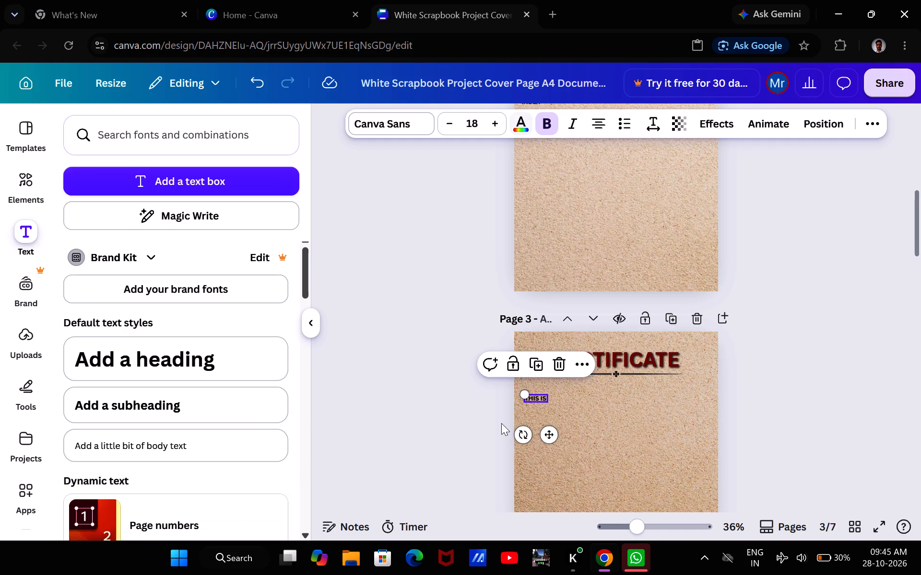
{"action": "left_click", "coordinate": [501, 423]}
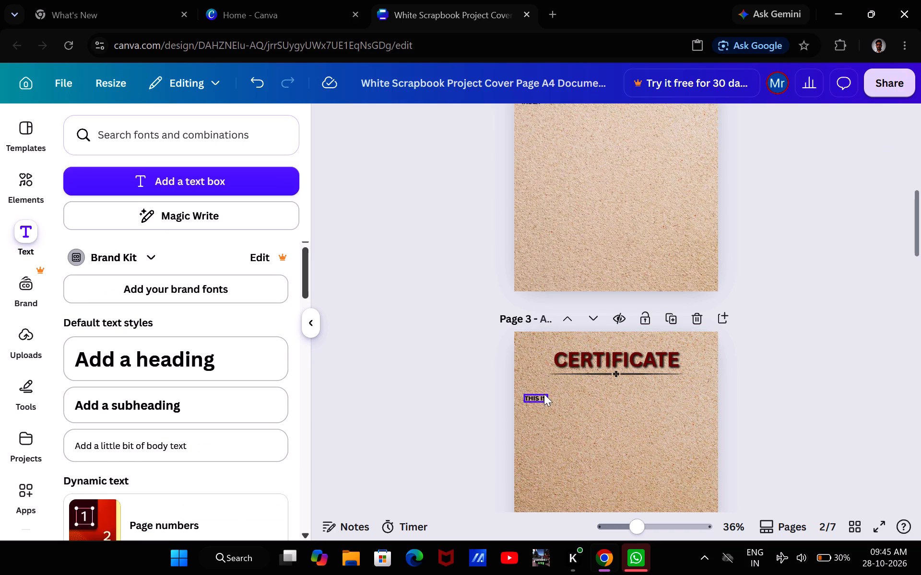
Append CERTIFIED to the THIS IS text on page 3.
{"action": "left_click", "coordinate": [536, 393]}
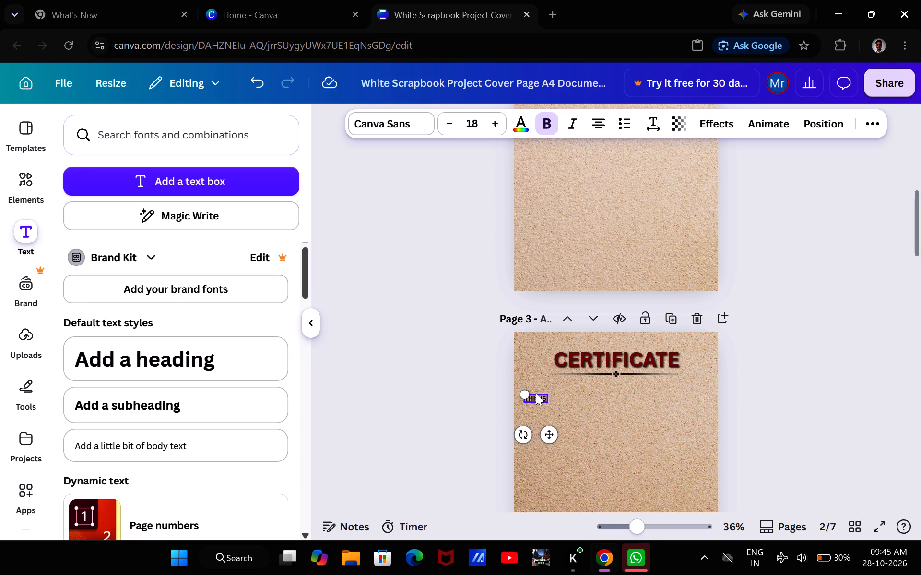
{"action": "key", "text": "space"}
{"action": "left_click", "coordinate": [536, 393]}
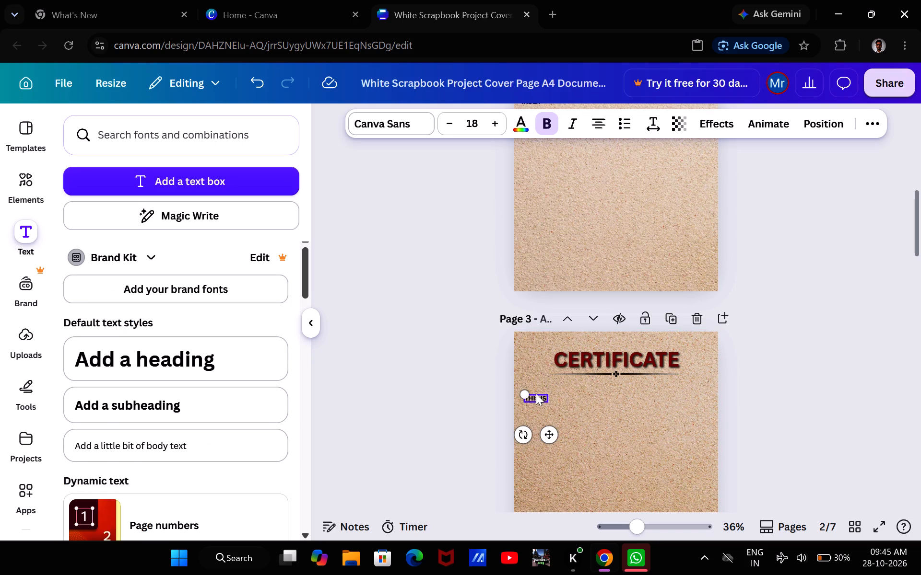
{"action": "left_click", "coordinate": [536, 393]}
{"action": "double_click", "coordinate": [536, 393]}
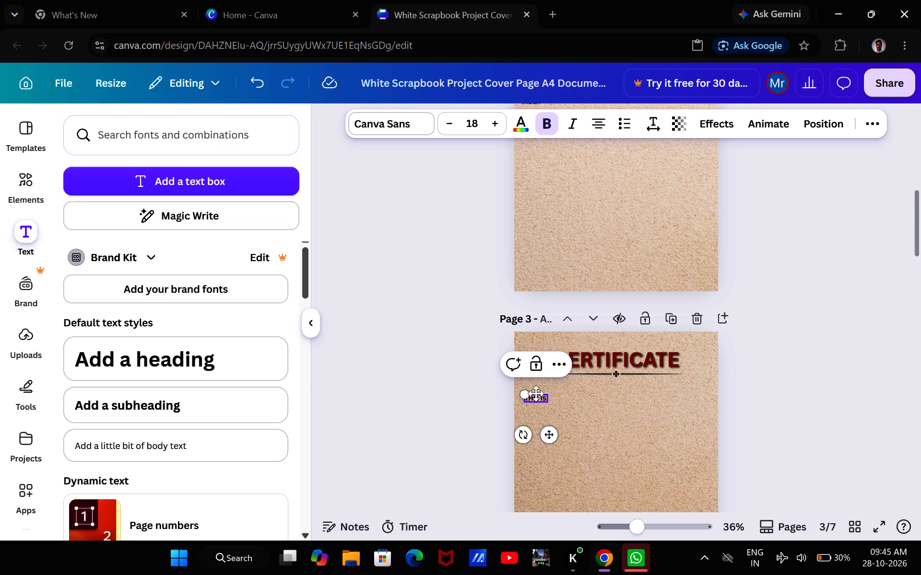
{"action": "left_click", "coordinate": [570, 407]}
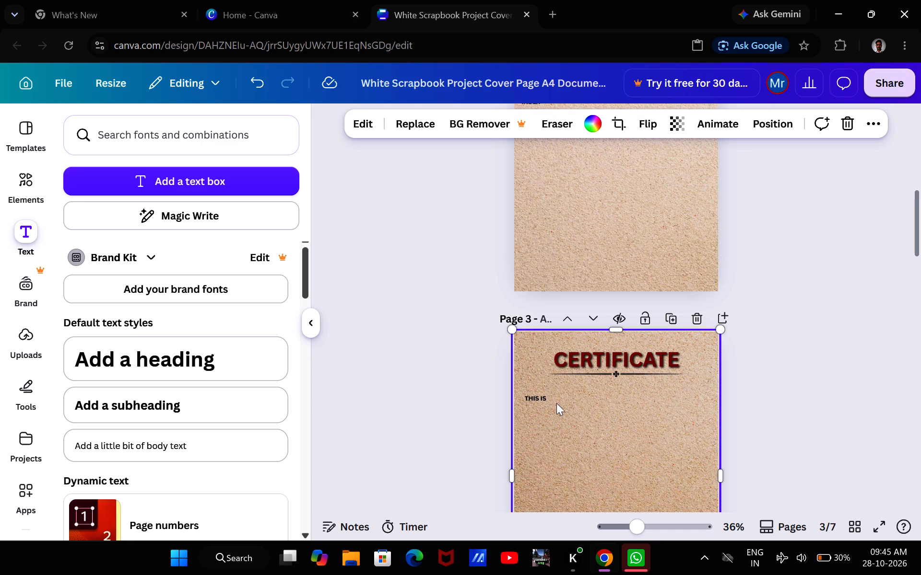
{"action": "double_click", "coordinate": [537, 398]}
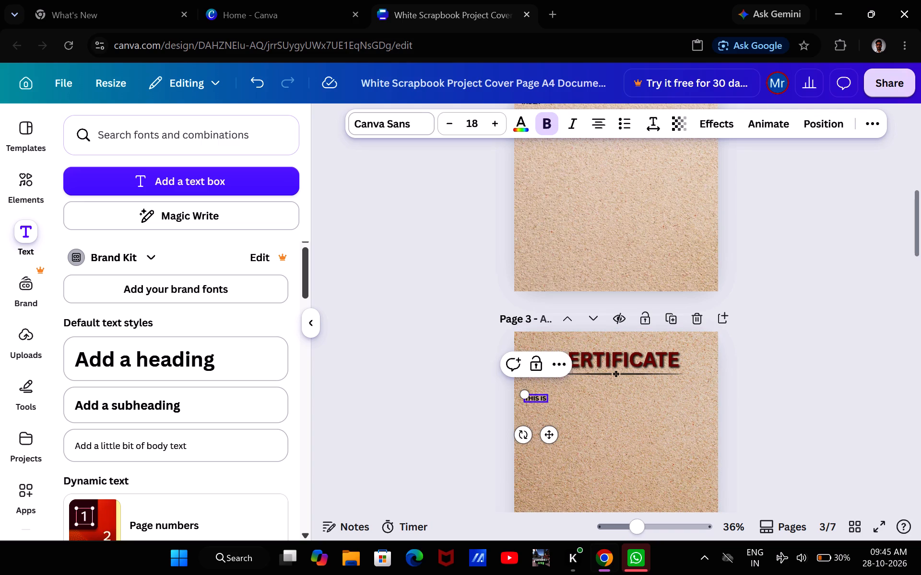
{"action": "key", "text": "Right"}
{"action": "key", "text": "Right"}
{"action": "key", "text": "Right"}
{"action": "key", "text": "Right"}
{"action": "key", "text": "Right"}
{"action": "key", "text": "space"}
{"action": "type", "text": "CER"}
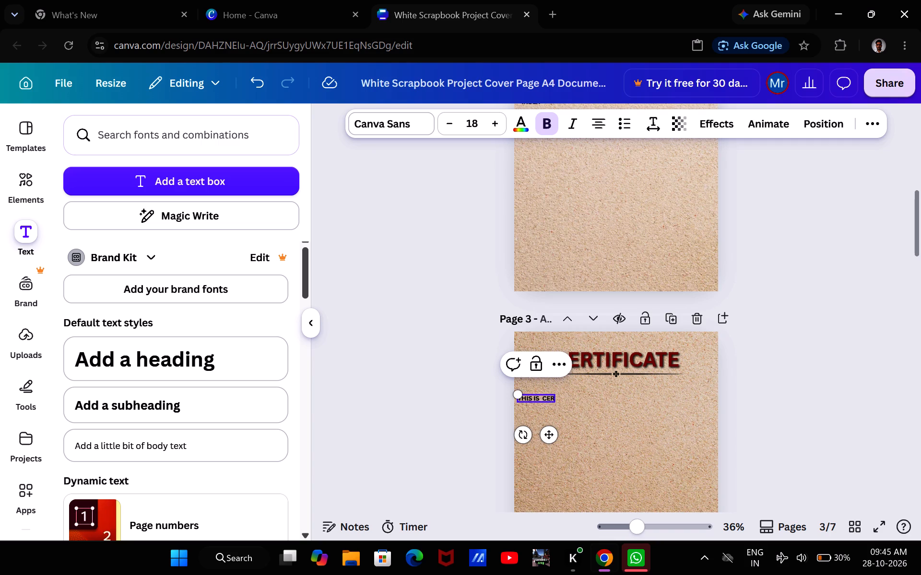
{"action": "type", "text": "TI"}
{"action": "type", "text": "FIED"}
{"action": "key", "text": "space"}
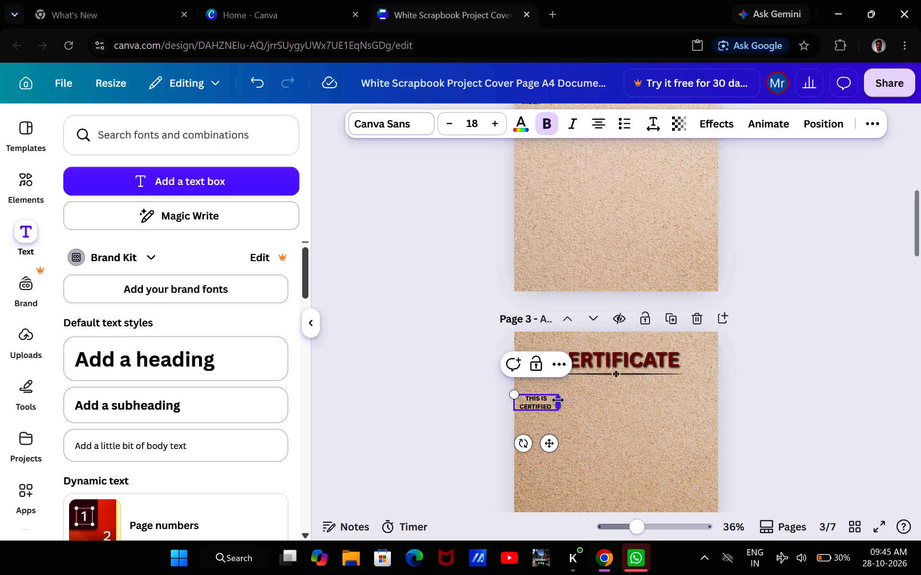
Widen the THIS IS CERTIFIED text box to keep it on one line, and shift its text near the page's left edge below the divider.
{"action": "left_click_drag", "start_coordinate": [558, 400], "coordinate": [692, 398]}
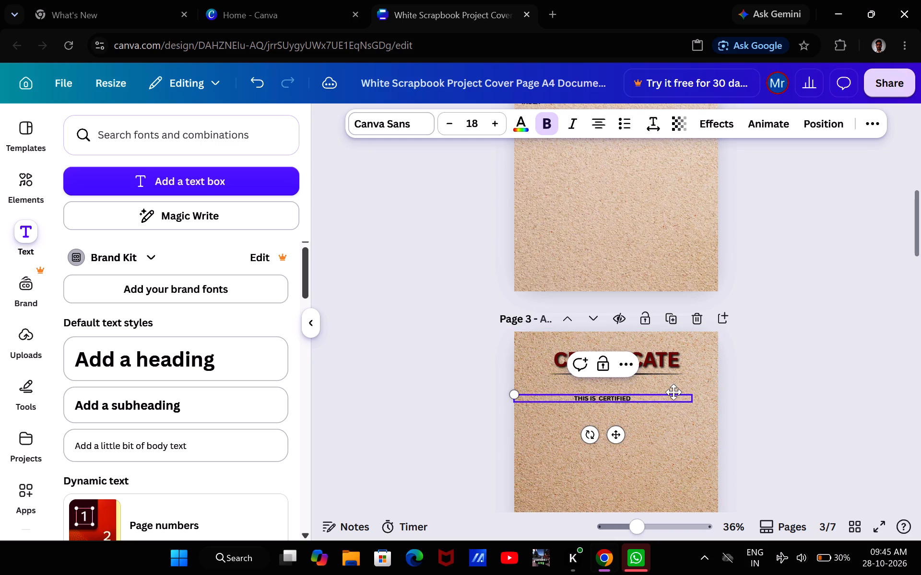
{"action": "left_click_drag", "start_coordinate": [671, 392], "coordinate": [620, 386]}
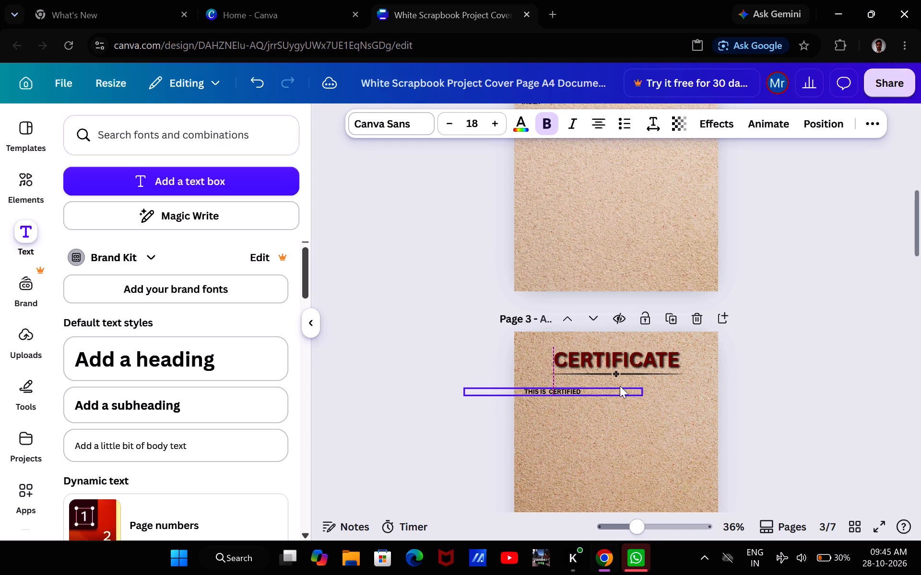
{"action": "left_click_drag", "start_coordinate": [620, 386], "coordinate": [615, 384]}
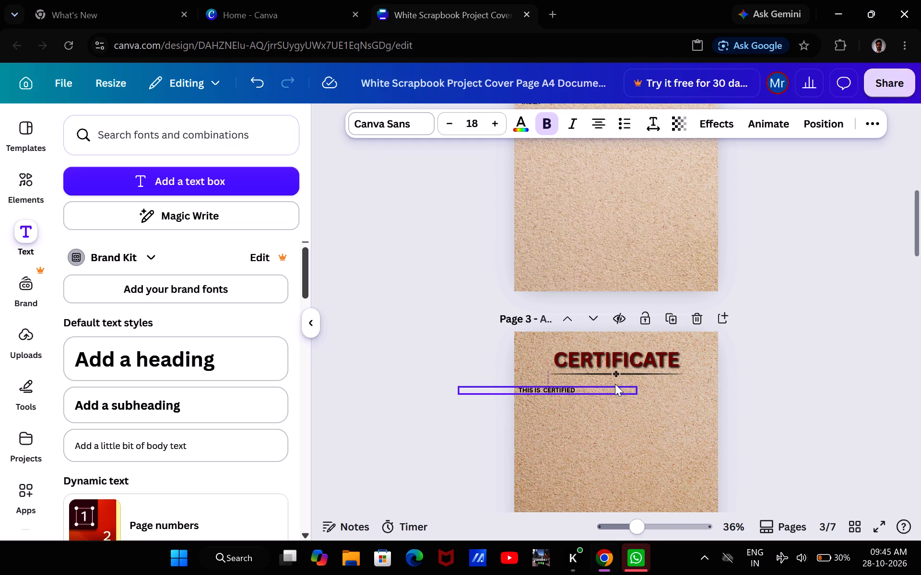
{"action": "left_click_drag", "start_coordinate": [615, 384], "coordinate": [621, 383]}
Append THAT to the THIS IS CERTIFIED line and nudge the text slightly right, inside the page's left margin.
{"action": "double_click", "coordinate": [606, 386]}
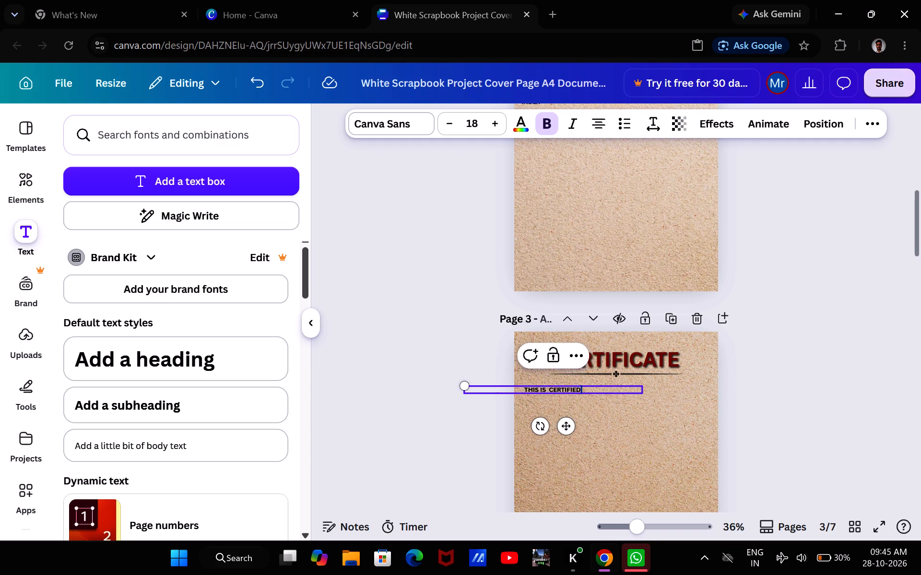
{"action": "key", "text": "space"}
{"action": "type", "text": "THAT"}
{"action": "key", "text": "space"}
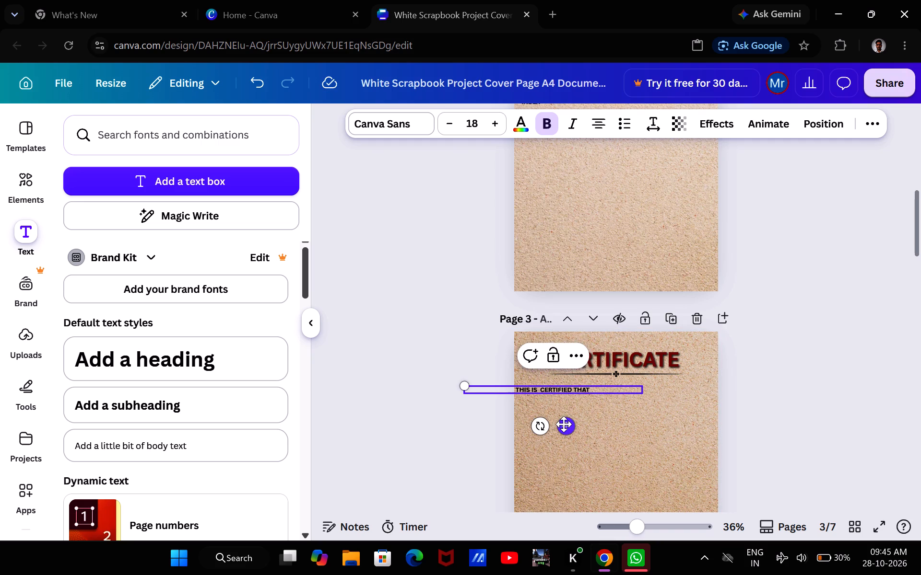
{"action": "left_click_drag", "start_coordinate": [564, 424], "coordinate": [571, 424]}
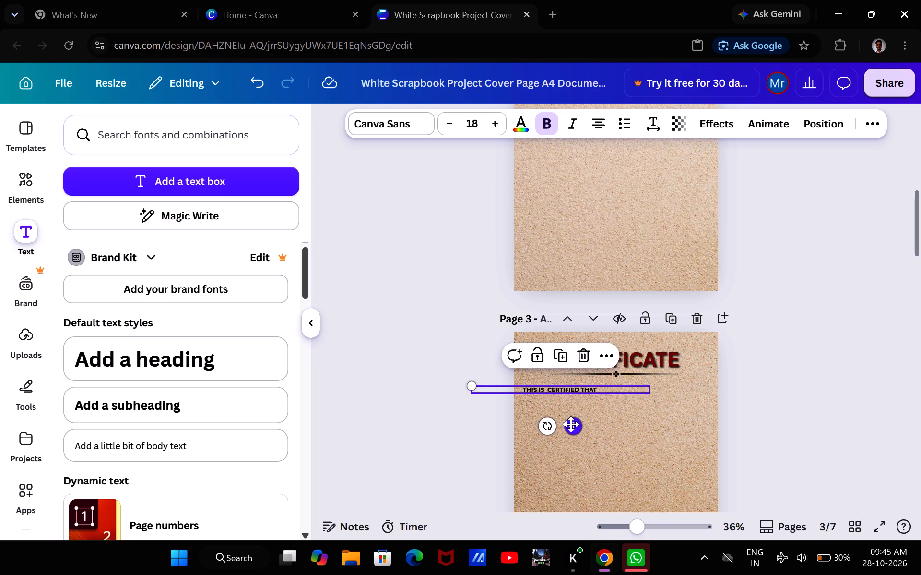
{"action": "left_click", "coordinate": [491, 433]}
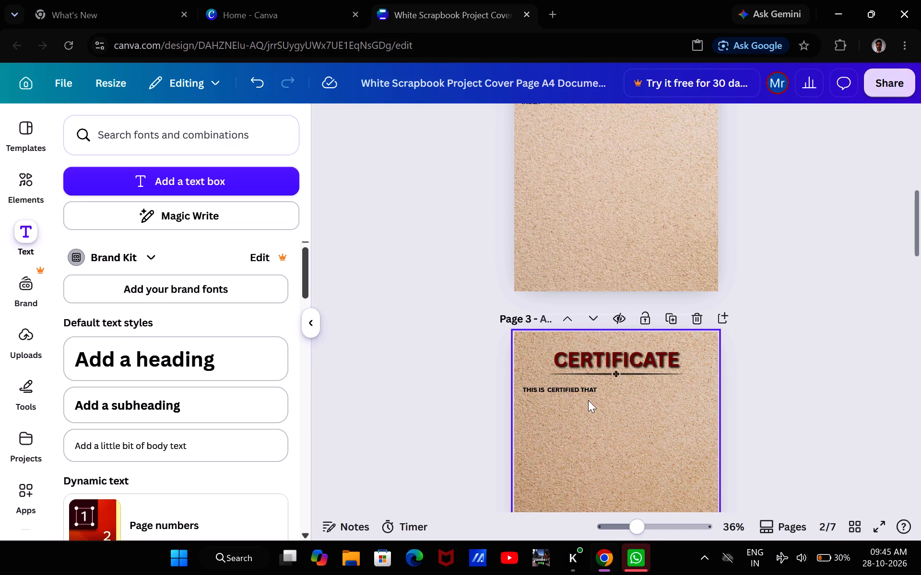
Duplicate the THIS IS CERTIFIED THAT text on page 3 and replace the copy's wording with the student's name.
{"action": "left_click", "coordinate": [583, 390]}
{"action": "left_click", "coordinate": [563, 356]}
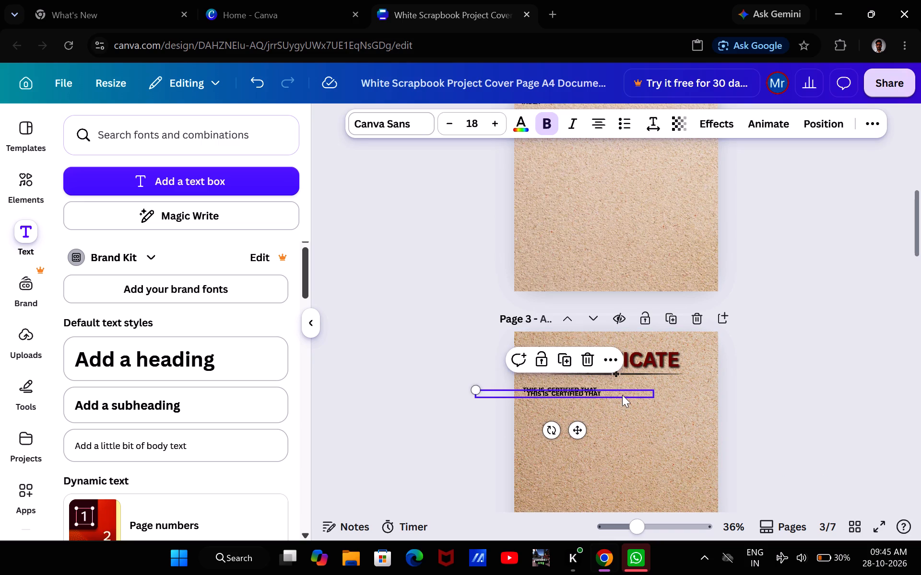
{"action": "double_click", "coordinate": [622, 395]}
{"action": "key", "text": "BackSpace"}
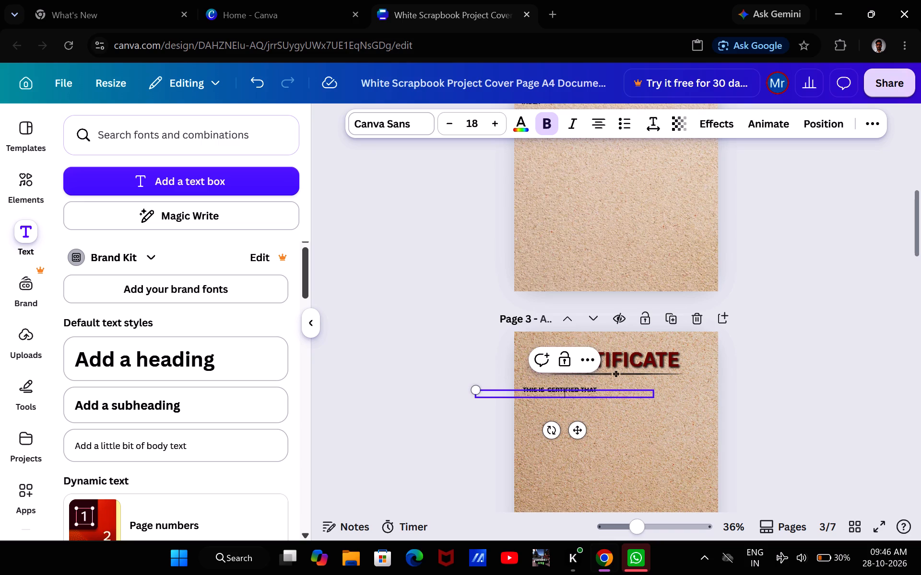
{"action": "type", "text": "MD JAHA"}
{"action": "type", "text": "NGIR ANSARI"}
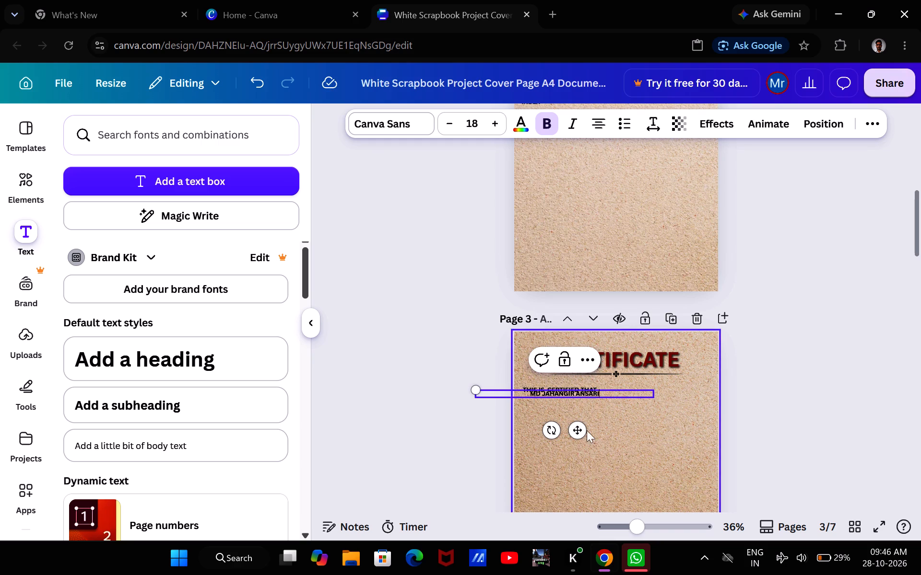
Move the student's name onto the THIS IS CERTIFIED THAT line, just after THAT.
{"action": "left_click", "coordinate": [579, 431]}
{"action": "left_click_drag", "start_coordinate": [579, 431], "coordinate": [659, 432]}
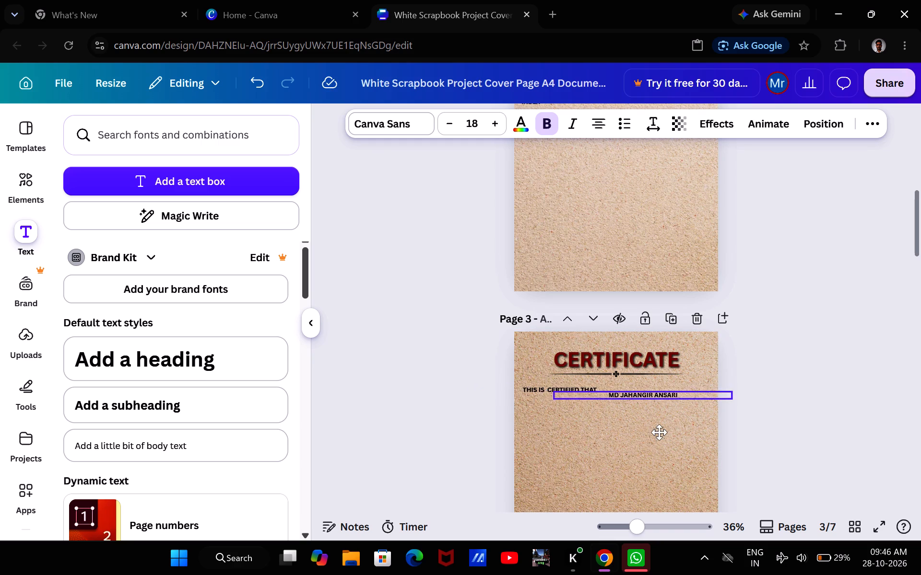
{"action": "left_click_drag", "start_coordinate": [659, 432], "coordinate": [649, 428]}
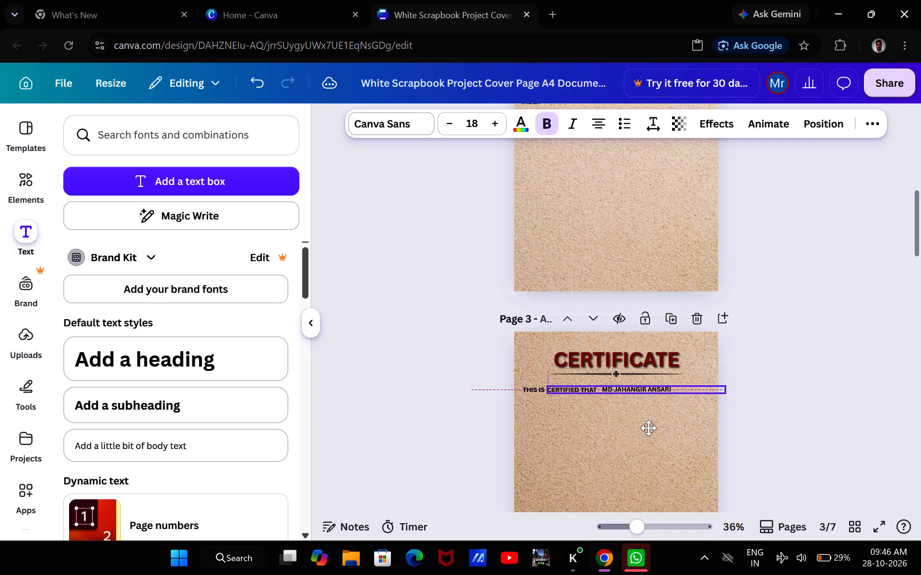
{"action": "left_click_drag", "start_coordinate": [649, 428], "coordinate": [649, 428]}
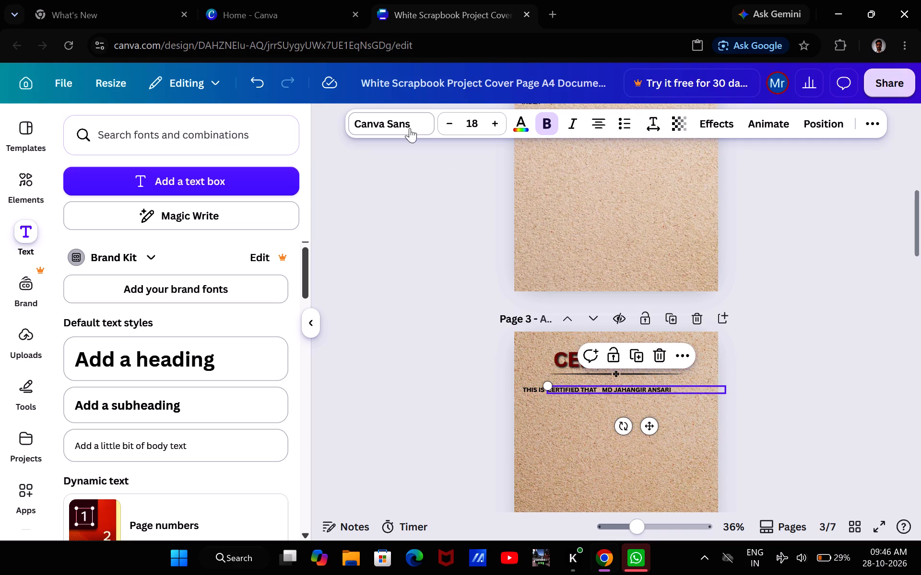
Set the student's name to font size 20 and nudge it right to leave a small gap after THAT.
{"action": "left_click", "coordinate": [494, 123]}
{"action": "left_click", "coordinate": [494, 123]}
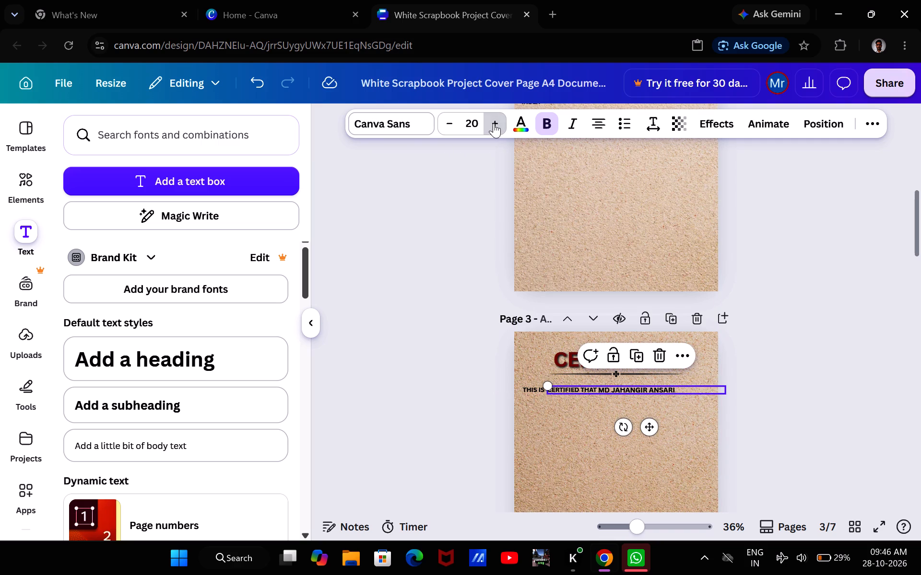
{"action": "left_click", "coordinate": [647, 431]}
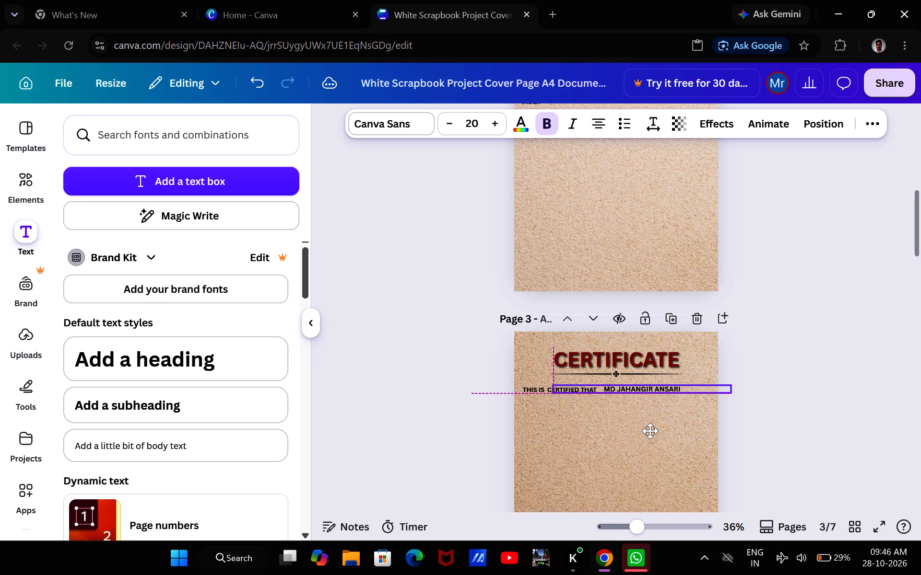
{"action": "left_click", "coordinate": [782, 415]}
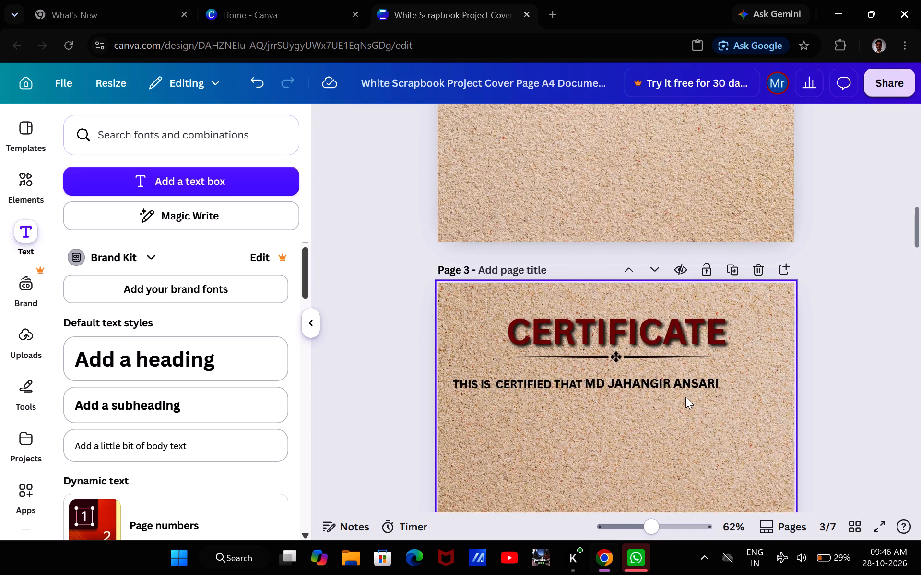
{"action": "left_click", "coordinate": [672, 387]}
{"action": "left_click_drag", "start_coordinate": [672, 387], "coordinate": [678, 386]}
{"action": "left_click", "coordinate": [890, 444]}
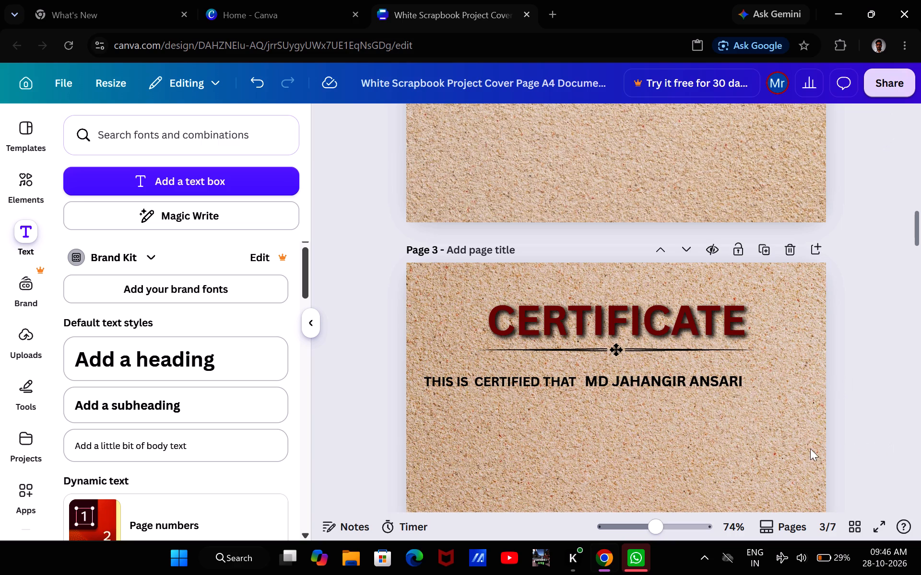
Duplicate the THIS IS CERTIFIED THAT text, place the copy below the line, and replace its wording with OF CLASS.
{"action": "left_click", "coordinate": [545, 377]}
{"action": "left_click", "coordinate": [469, 378]}
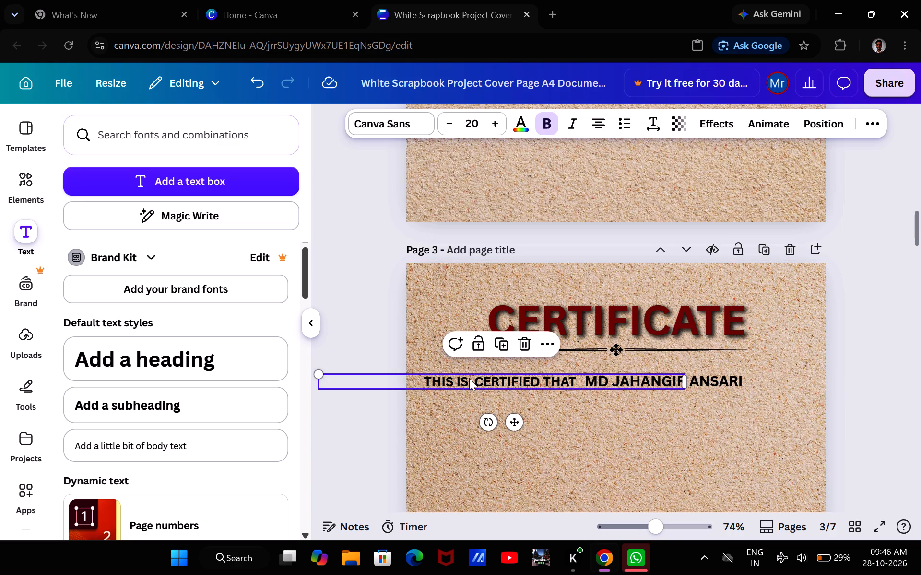
{"action": "left_click", "coordinate": [501, 343]}
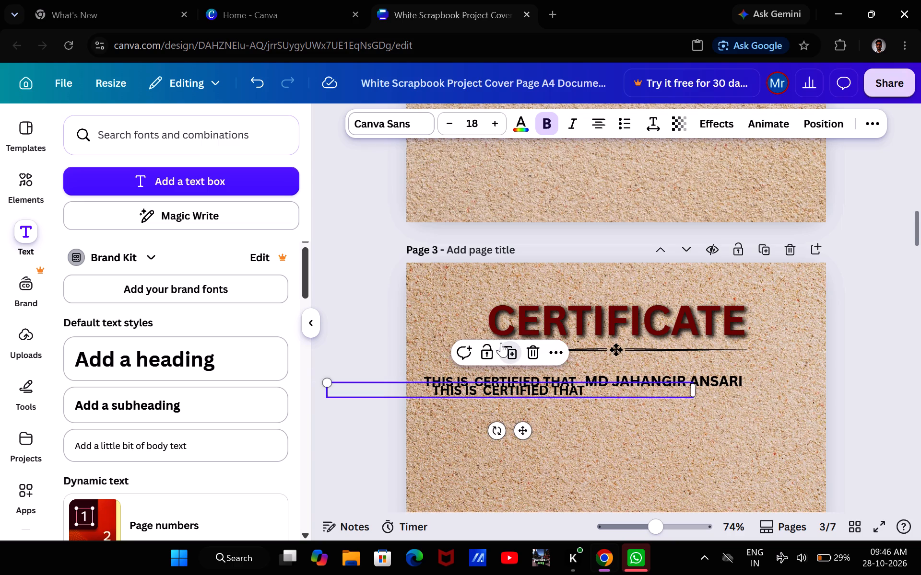
{"action": "left_click_drag", "start_coordinate": [520, 428], "coordinate": [560, 441]}
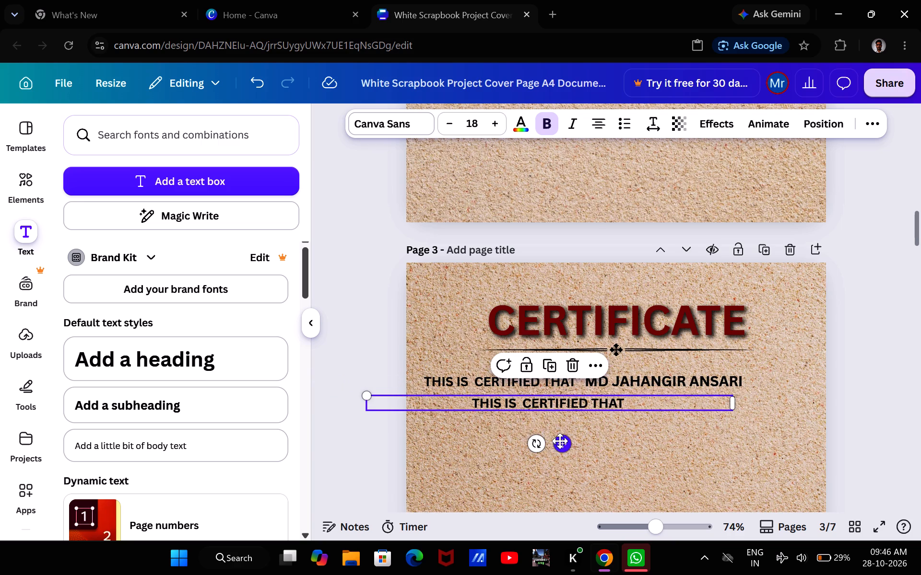
{"action": "left_click", "coordinate": [635, 398]}
{"action": "key", "text": "BackSpace"}
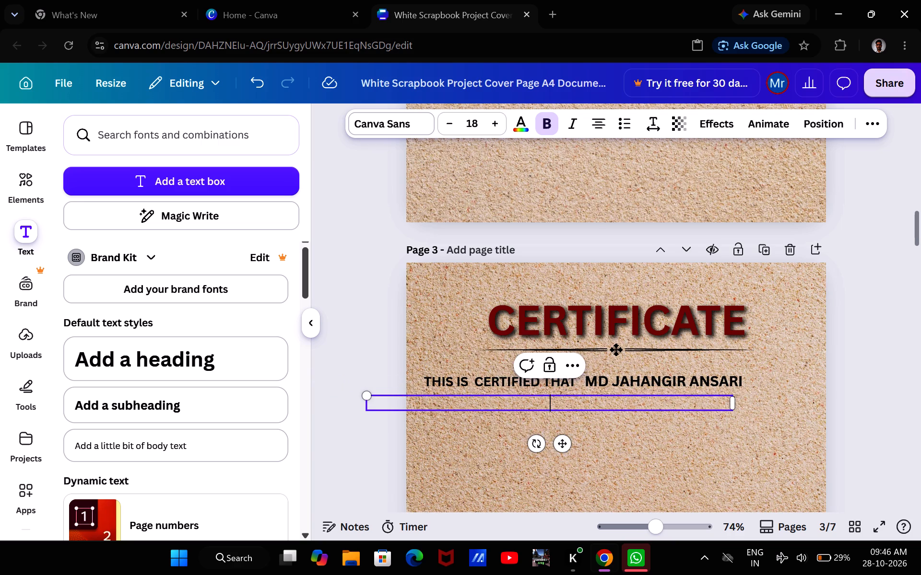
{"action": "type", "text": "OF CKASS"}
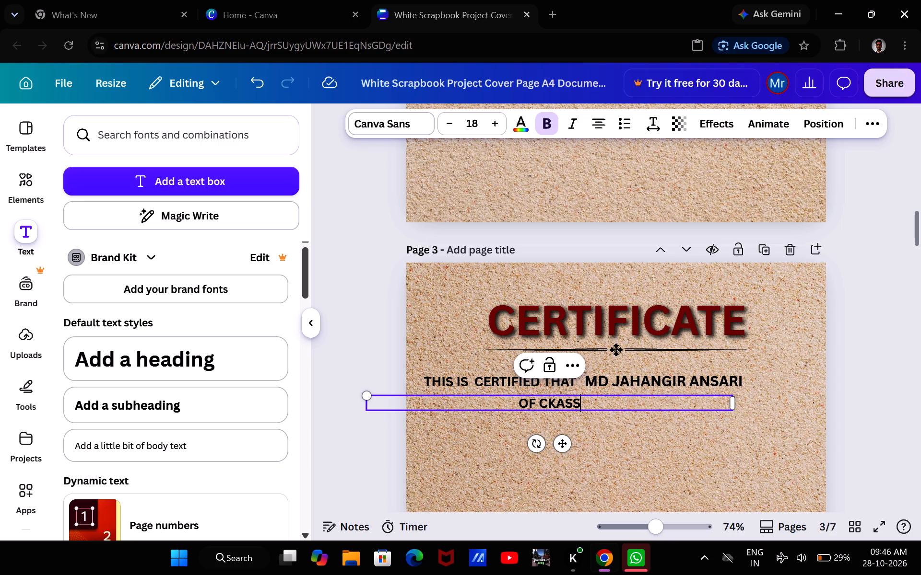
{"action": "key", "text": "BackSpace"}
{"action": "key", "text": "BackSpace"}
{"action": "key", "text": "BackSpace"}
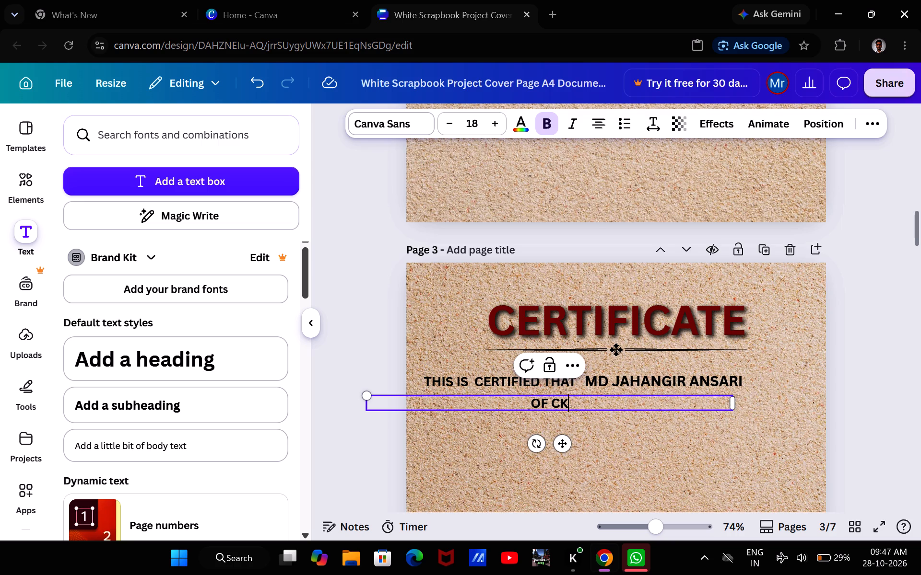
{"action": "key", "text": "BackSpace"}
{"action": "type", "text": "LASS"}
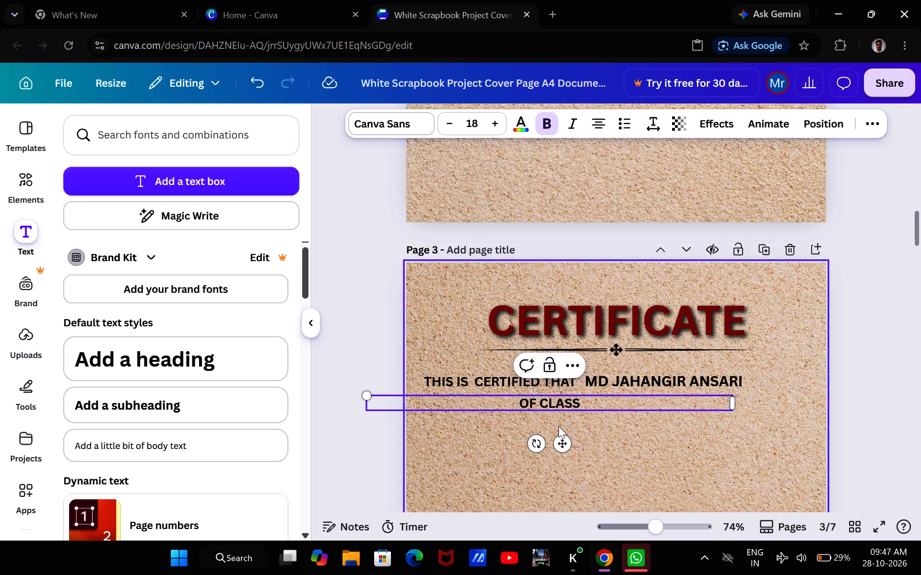
Move OF CLASS up to the end of the first certificate line, with a small gap after the student's name.
{"action": "left_click_drag", "start_coordinate": [563, 438], "coordinate": [794, 416]}
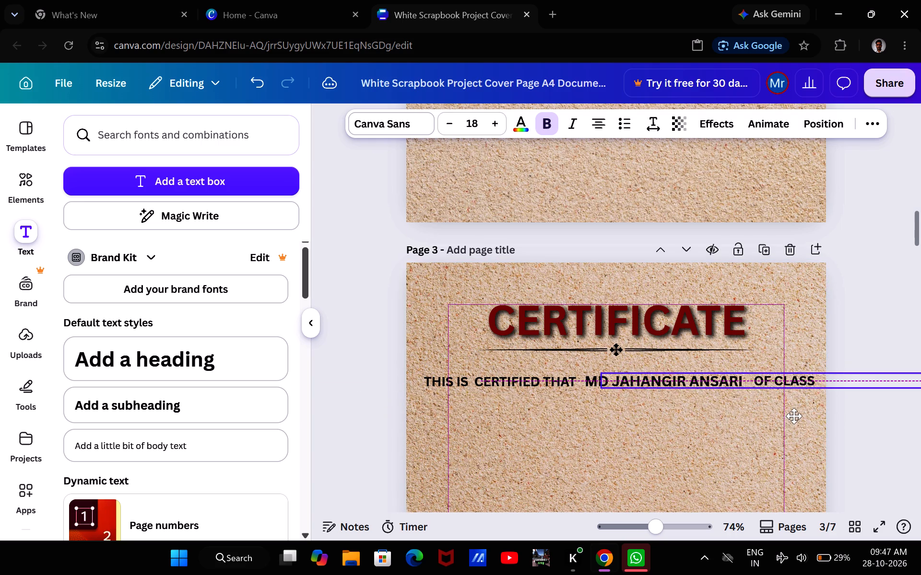
{"action": "left_click_drag", "start_coordinate": [794, 416], "coordinate": [793, 417]}
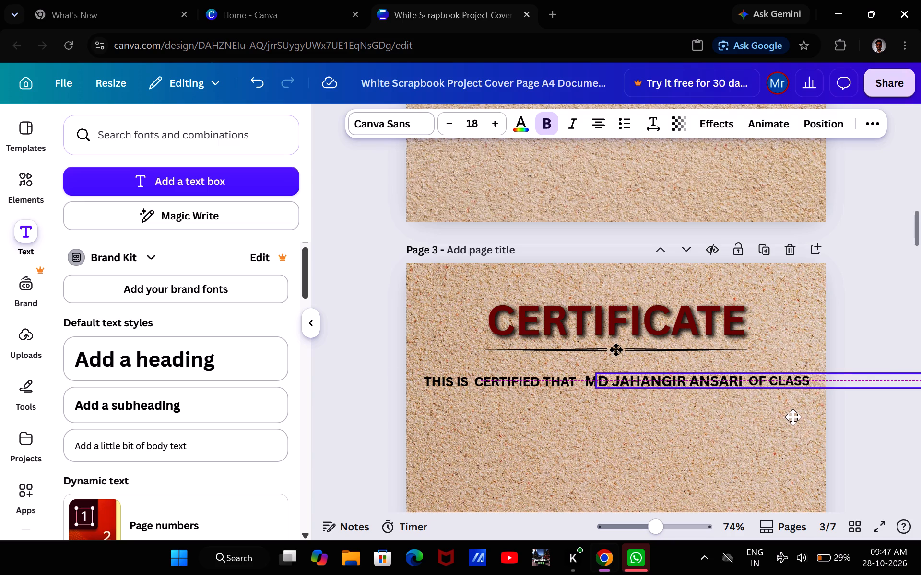
{"action": "left_click_drag", "start_coordinate": [793, 417], "coordinate": [796, 419]}
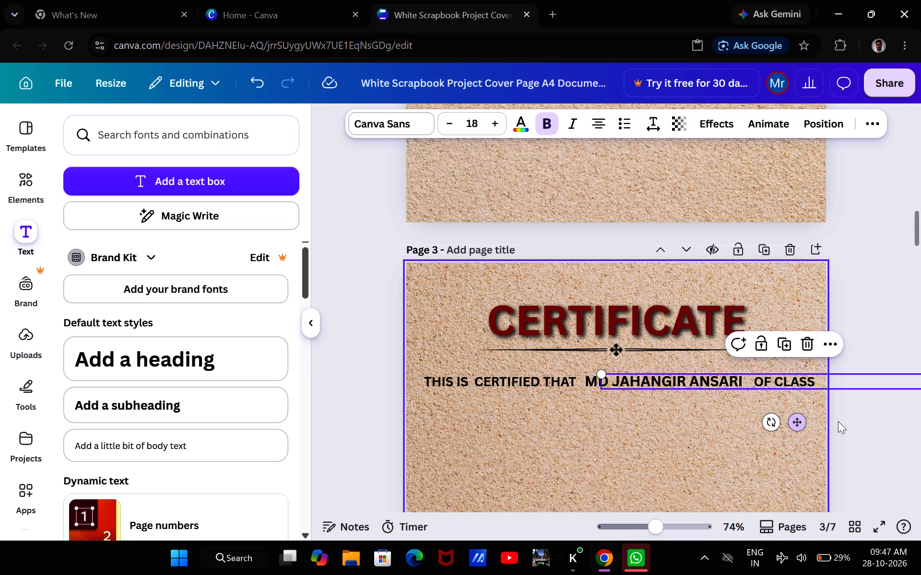
{"action": "double_click", "coordinate": [800, 423]}
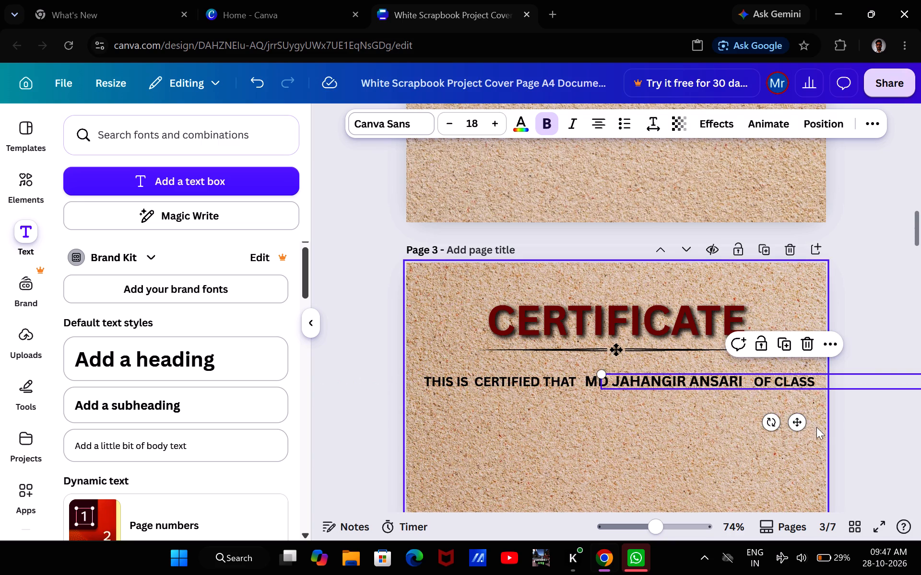
{"action": "left_click", "coordinate": [856, 429]}
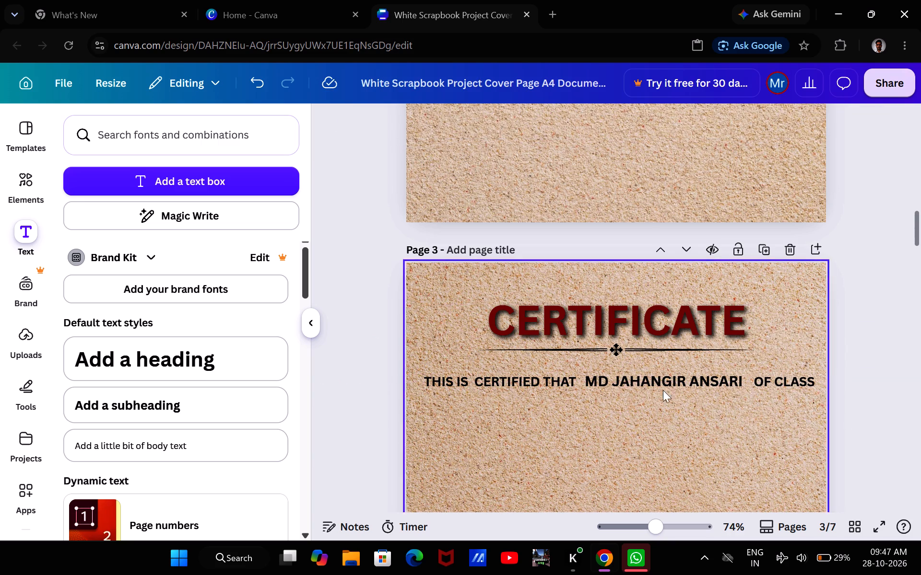
Duplicate the THIS IS CERTIFIED THAT text and align the copy directly beneath the original as a second line.
{"action": "left_click", "coordinate": [455, 383]}
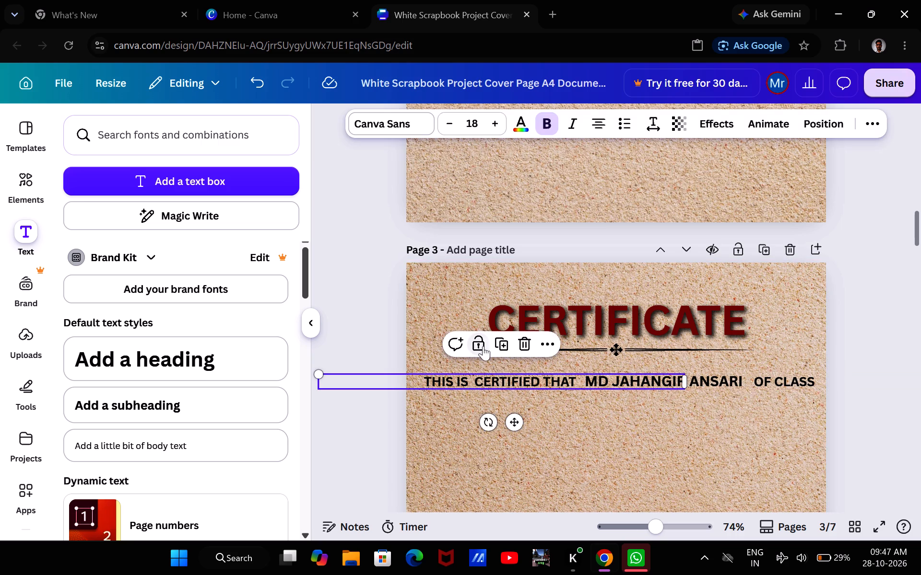
{"action": "left_click", "coordinate": [497, 339]}
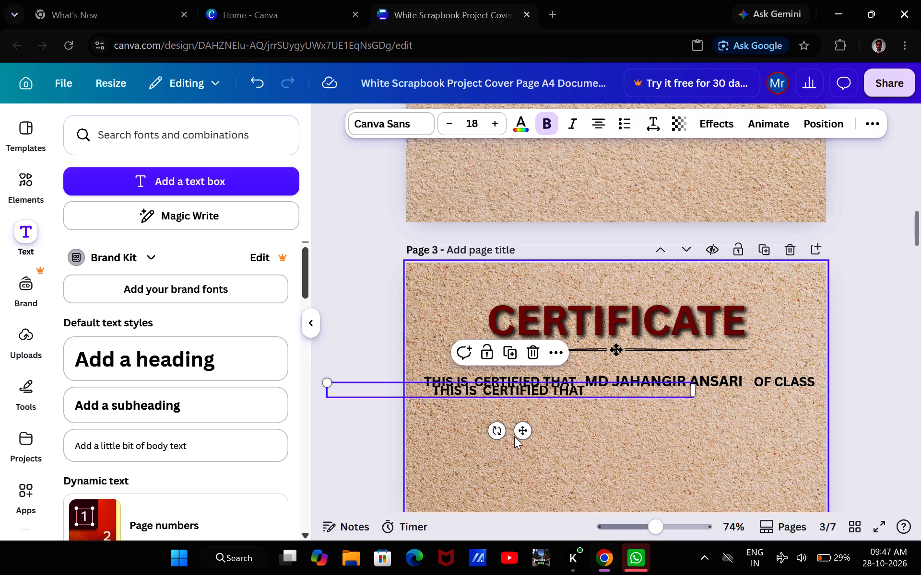
{"action": "left_click", "coordinate": [514, 437]}
{"action": "left_click_drag", "start_coordinate": [514, 437], "coordinate": [486, 390]}
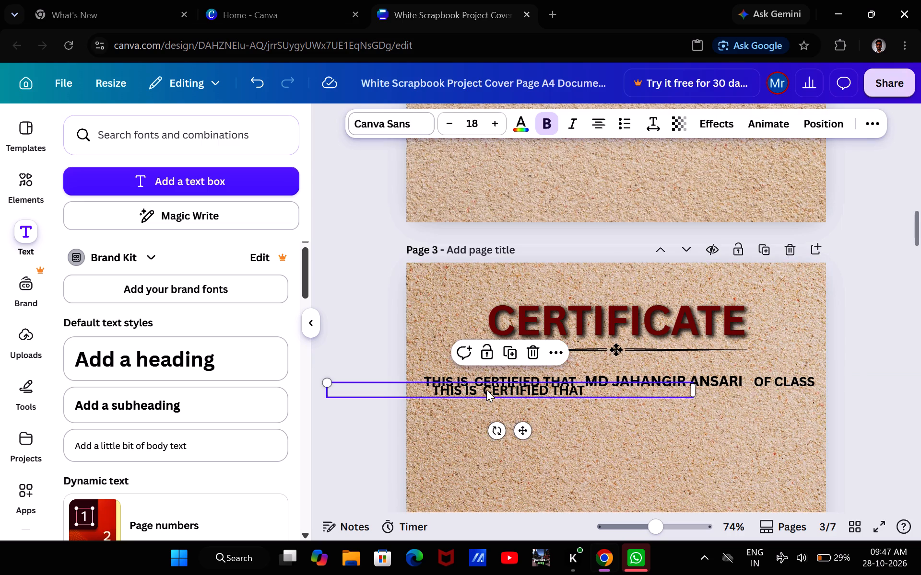
{"action": "left_click", "coordinate": [486, 390]}
{"action": "left_click_drag", "start_coordinate": [486, 390], "coordinate": [499, 402]}
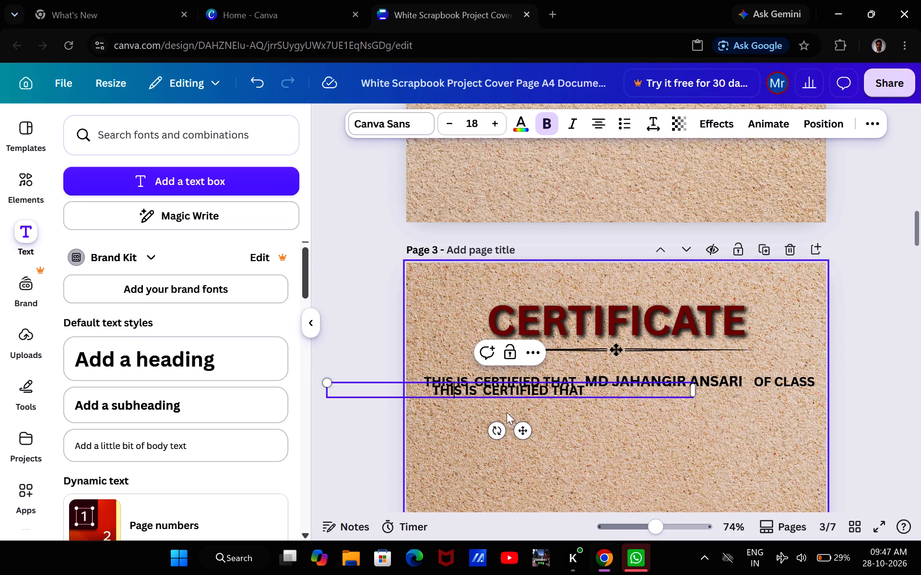
{"action": "left_click_drag", "start_coordinate": [522, 425], "coordinate": [516, 434]}
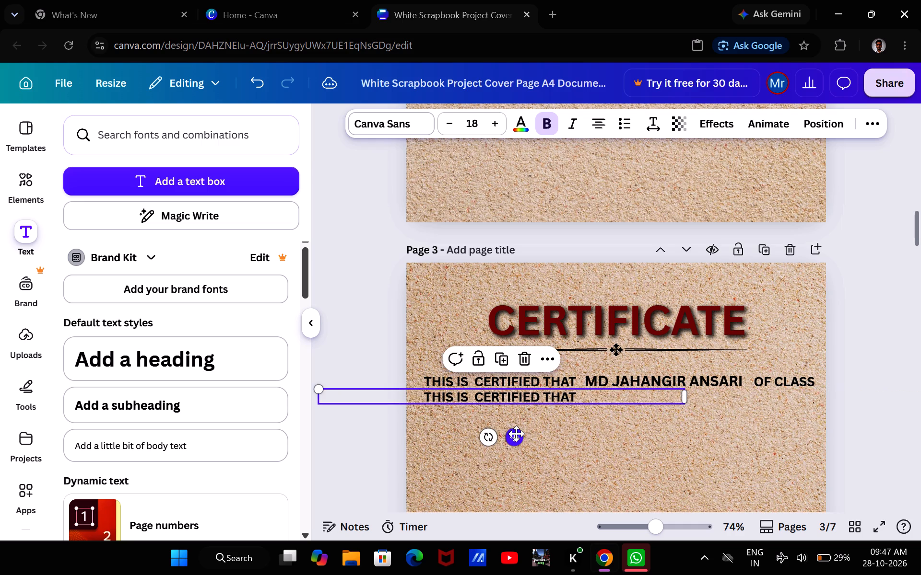
Replace the wording of the duplicated second-line text on page 3 with XII.
{"action": "double_click", "coordinate": [585, 391]}
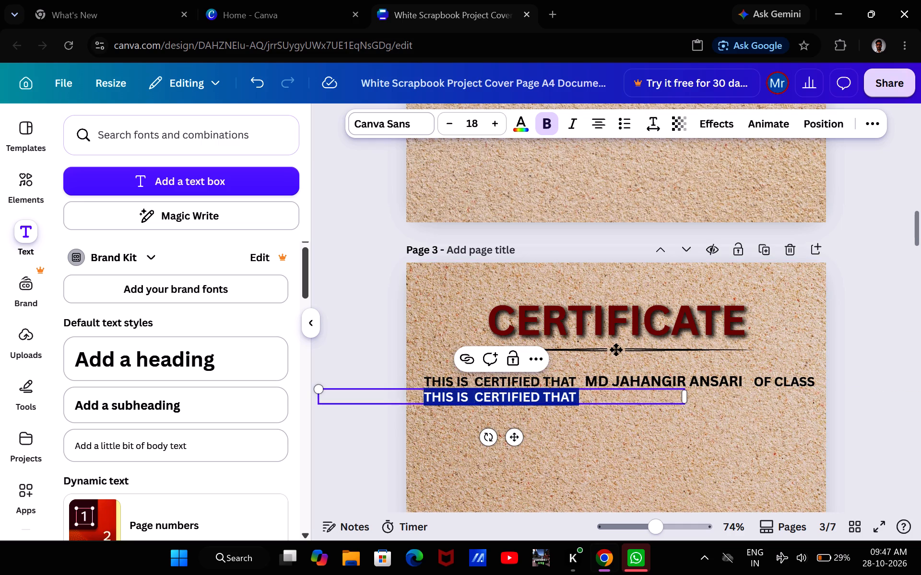
{"action": "key", "text": "BackSpace"}
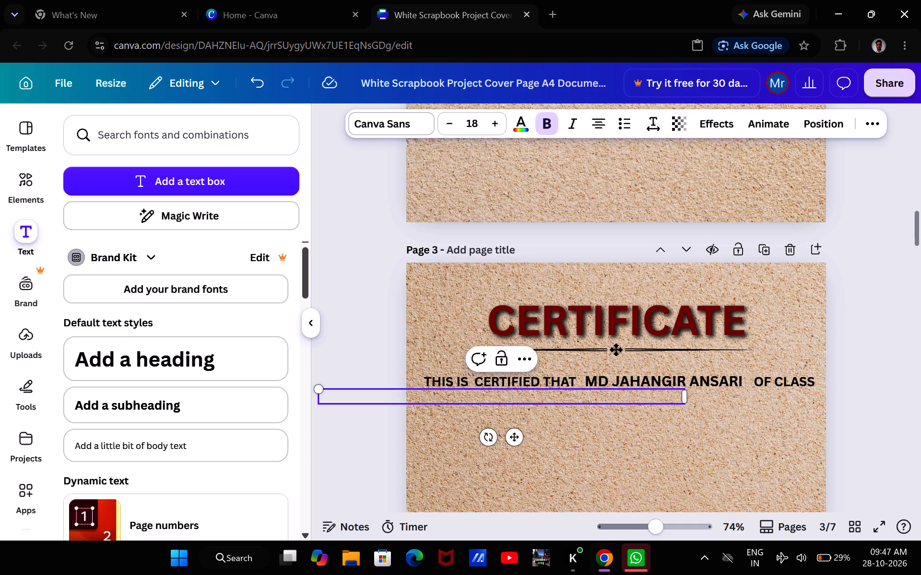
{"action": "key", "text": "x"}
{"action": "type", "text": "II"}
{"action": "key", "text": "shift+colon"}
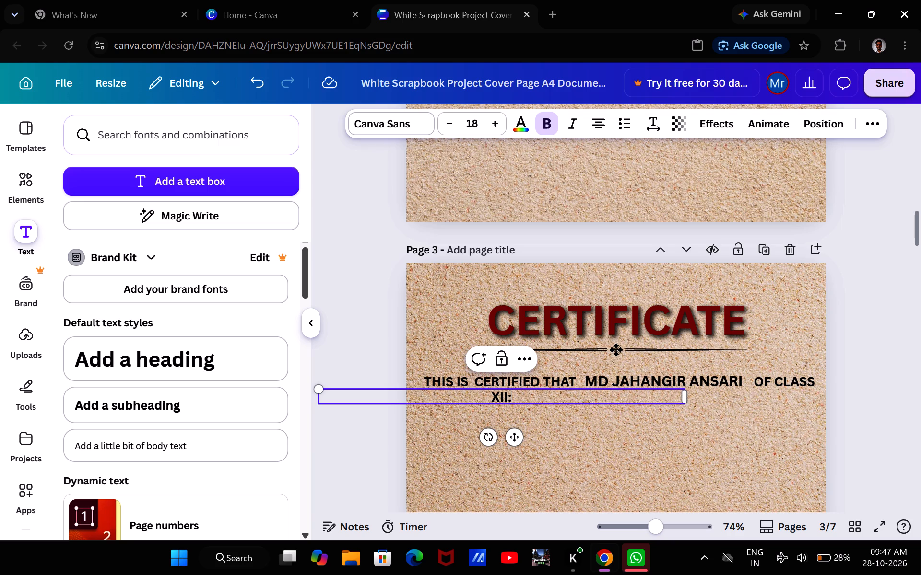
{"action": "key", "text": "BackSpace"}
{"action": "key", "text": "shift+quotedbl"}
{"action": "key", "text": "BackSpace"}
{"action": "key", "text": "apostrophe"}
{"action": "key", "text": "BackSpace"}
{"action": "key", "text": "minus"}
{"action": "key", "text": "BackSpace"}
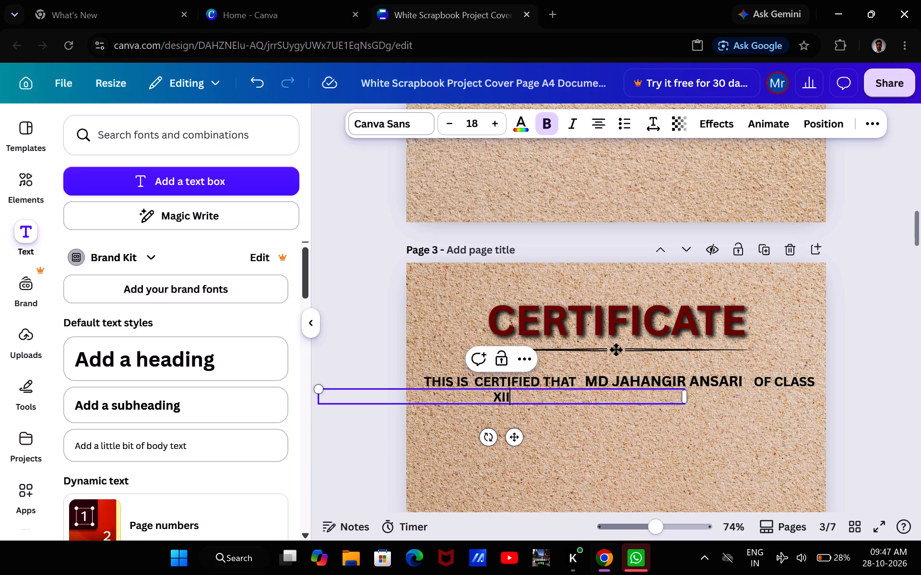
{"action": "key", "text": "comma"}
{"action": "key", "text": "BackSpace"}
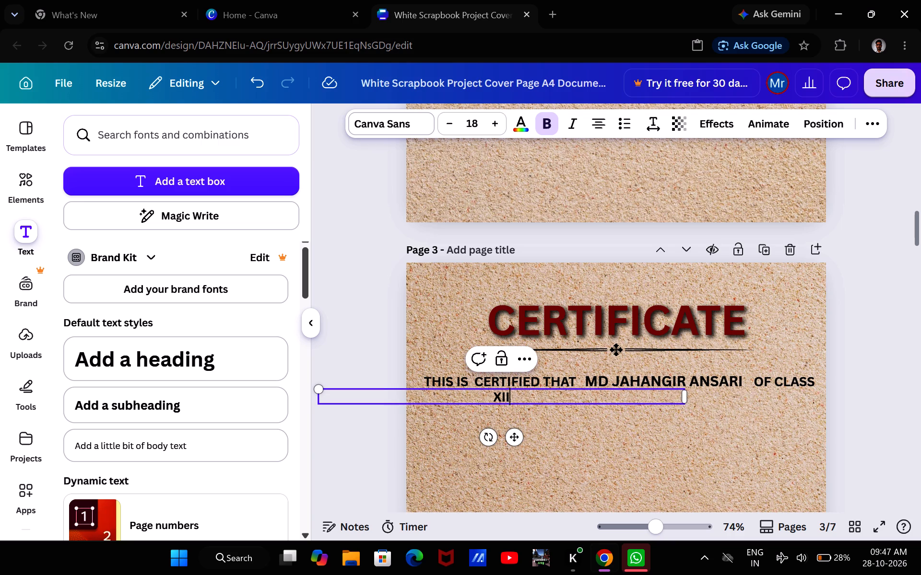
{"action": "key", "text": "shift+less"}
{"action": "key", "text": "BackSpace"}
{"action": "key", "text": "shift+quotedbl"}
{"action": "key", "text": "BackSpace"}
Append the section letter B in single quotes directly after XII.
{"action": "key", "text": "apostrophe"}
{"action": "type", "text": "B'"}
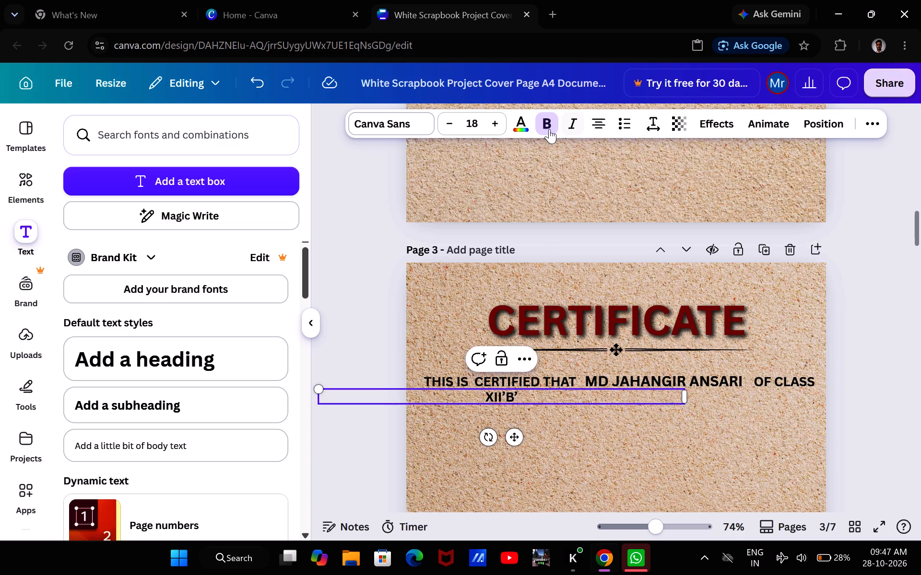
Set the XII'B' text to font size 19 and move it beneath THIS IS at the start of the second line.
{"action": "left_click", "coordinate": [491, 116]}
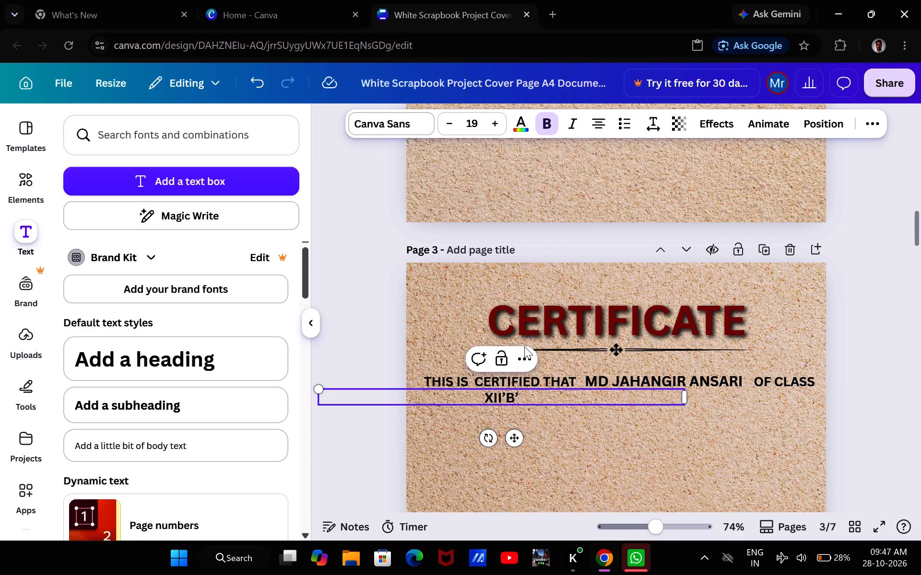
{"action": "left_click_drag", "start_coordinate": [519, 437], "coordinate": [479, 436]}
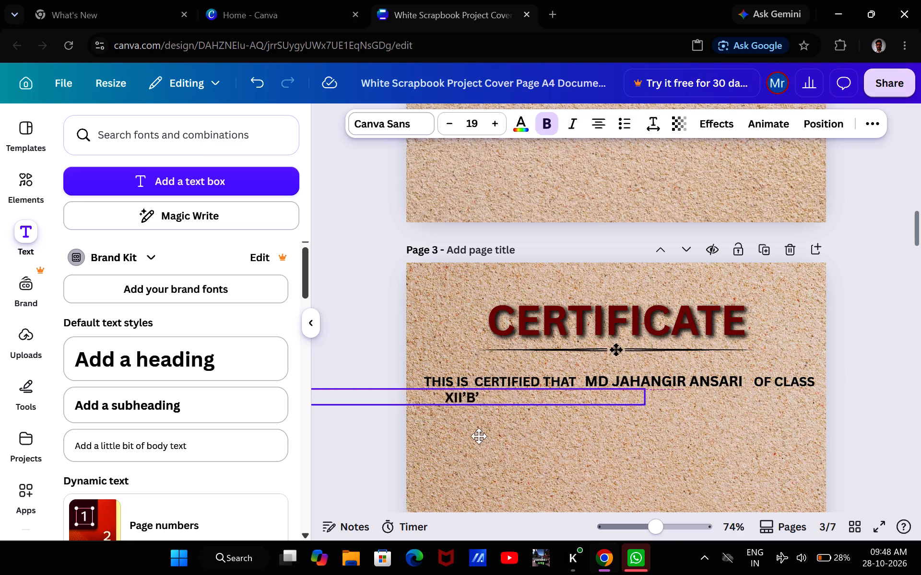
{"action": "left_click_drag", "start_coordinate": [479, 436], "coordinate": [464, 438]}
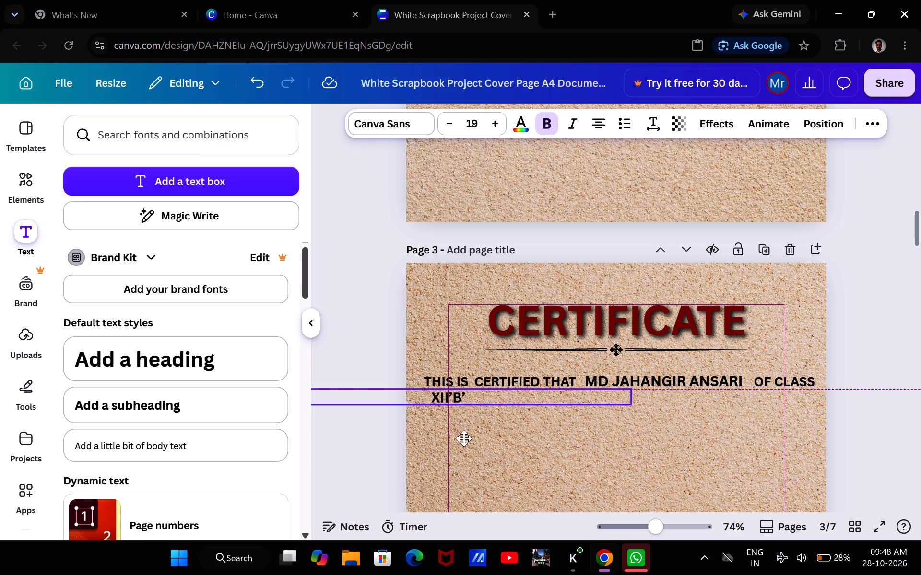
{"action": "left_click_drag", "start_coordinate": [464, 438], "coordinate": [465, 434]}
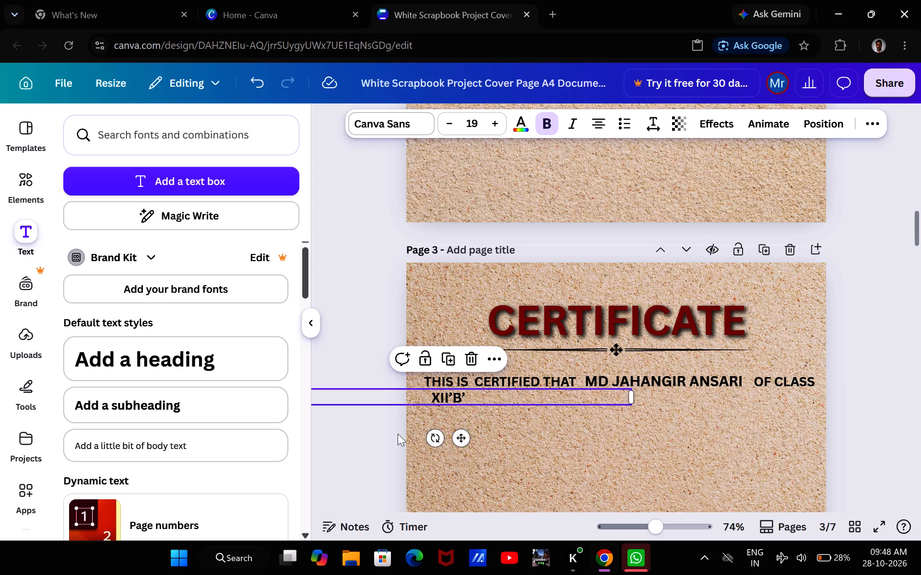
{"action": "left_click", "coordinate": [383, 435]}
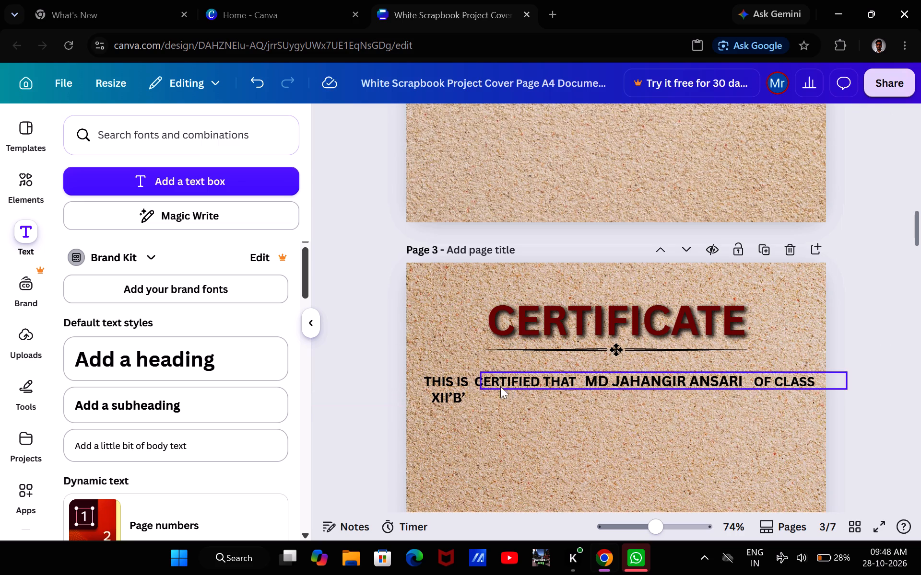
Duplicate the XII'B' text, place the copy just after the original on the same line, and set the copy to font size 18.
{"action": "left_click", "coordinate": [468, 391]}
{"action": "left_click", "coordinate": [454, 354]}
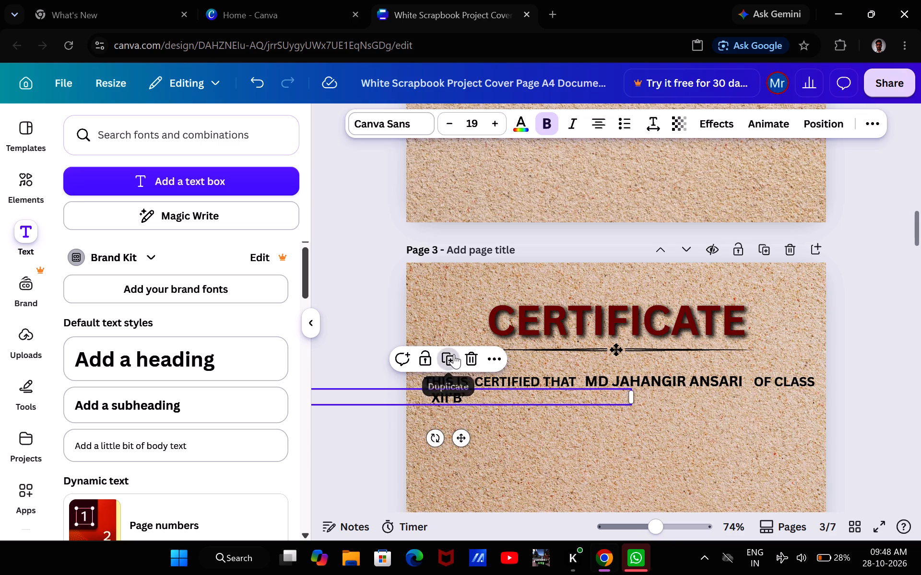
{"action": "left_click", "coordinate": [463, 402]}
{"action": "left_click_drag", "start_coordinate": [463, 402], "coordinate": [528, 394]}
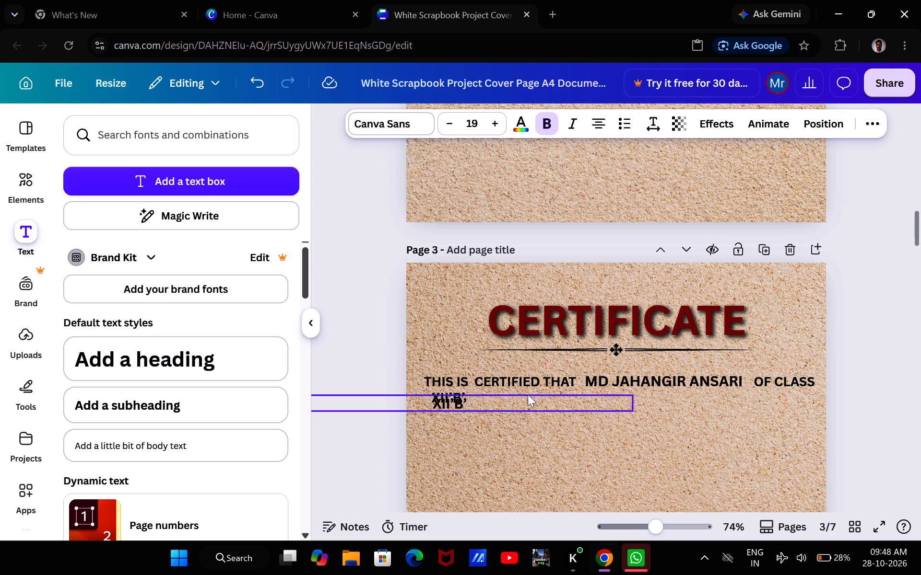
{"action": "left_click_drag", "start_coordinate": [528, 394], "coordinate": [551, 388]}
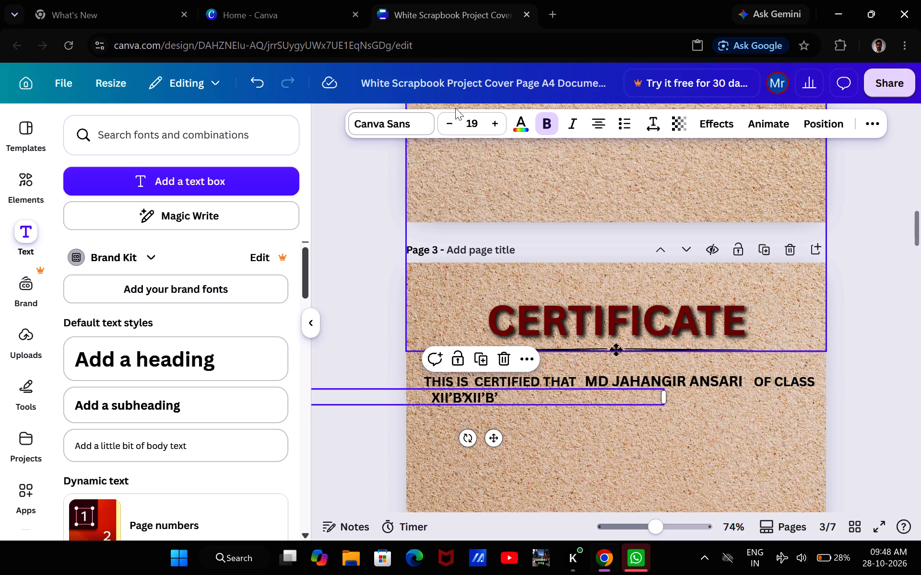
{"action": "left_click", "coordinate": [447, 123]}
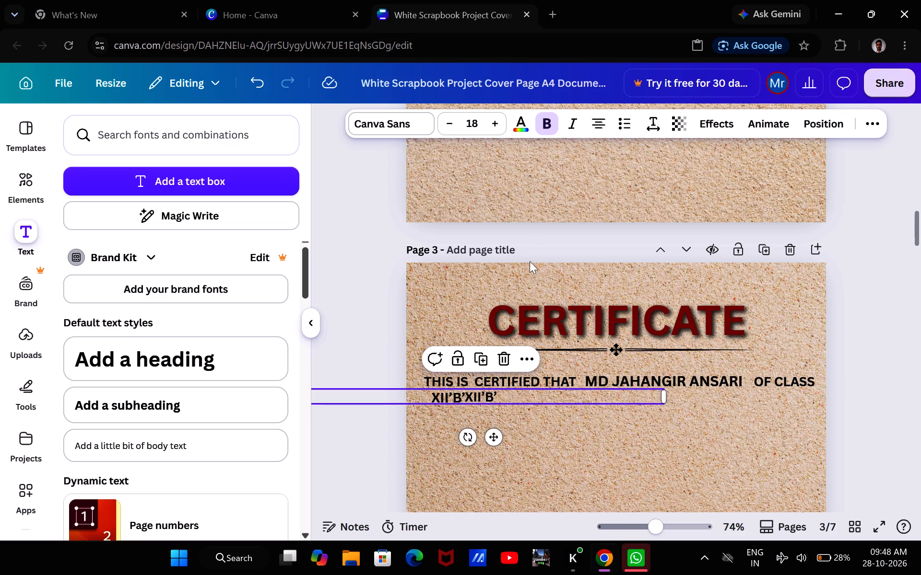
{"action": "left_click_drag", "start_coordinate": [490, 439], "coordinate": [498, 437]}
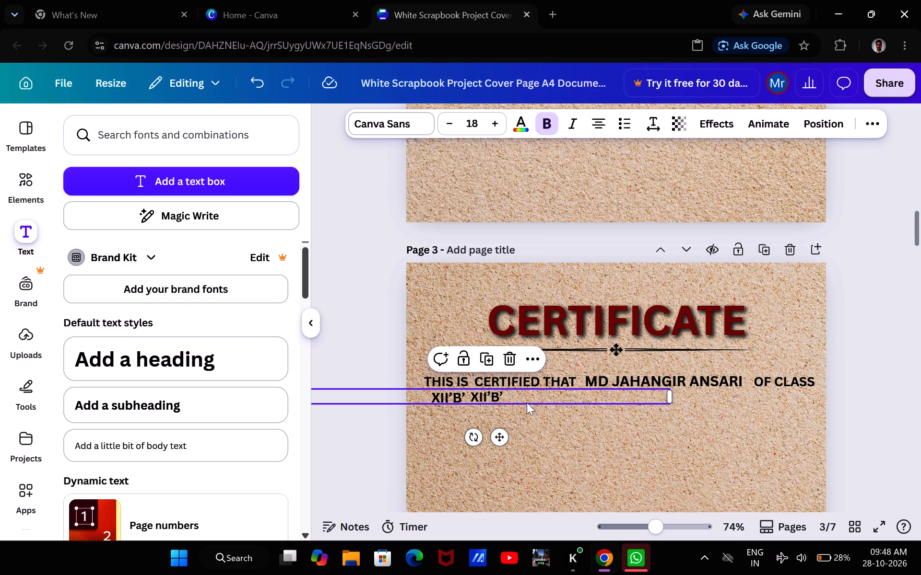
Replace the copy's wording with OF MANA VIDHYA and shift it along the second line to leave a small gap after XII'B'.
{"action": "double_click", "coordinate": [520, 399]}
{"action": "key", "text": "BackSpace"}
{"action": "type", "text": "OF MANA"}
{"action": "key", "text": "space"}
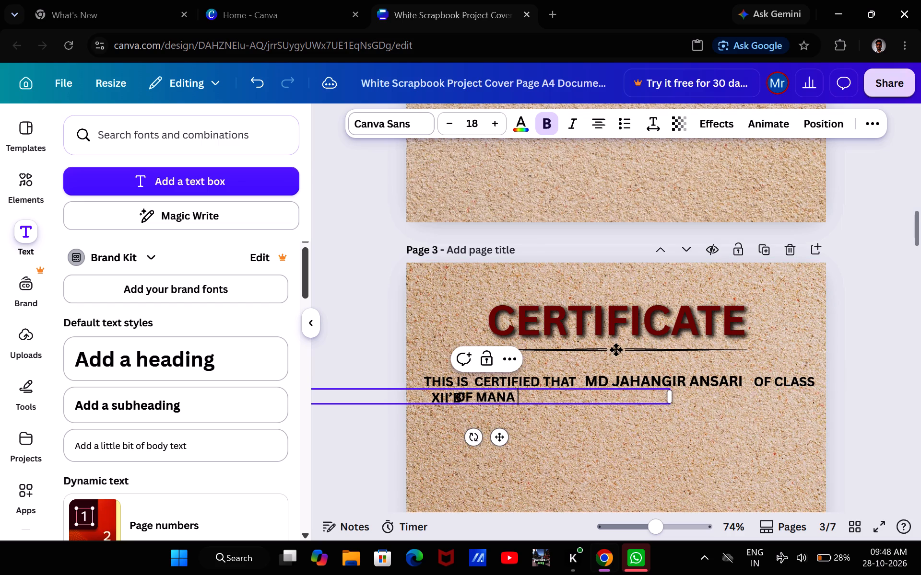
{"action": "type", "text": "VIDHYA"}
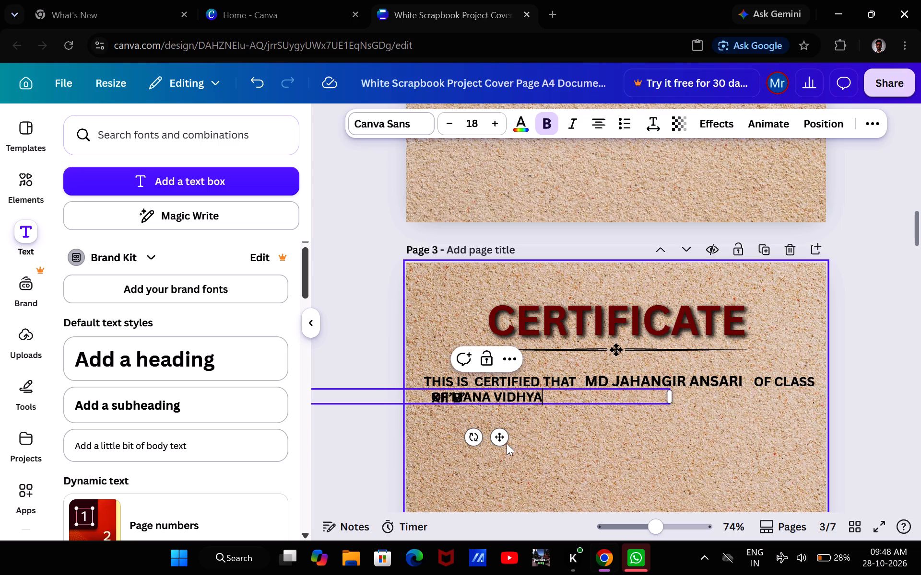
{"action": "left_click", "coordinate": [505, 442]}
{"action": "left_click_drag", "start_coordinate": [505, 442], "coordinate": [539, 445]}
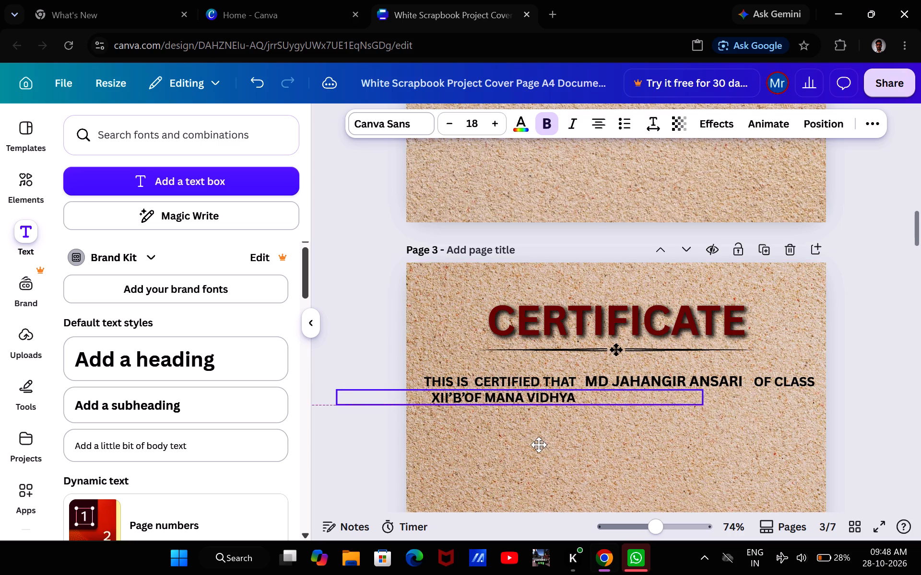
{"action": "left_click_drag", "start_coordinate": [539, 445], "coordinate": [543, 445]}
{"action": "left_click", "coordinate": [359, 448]}
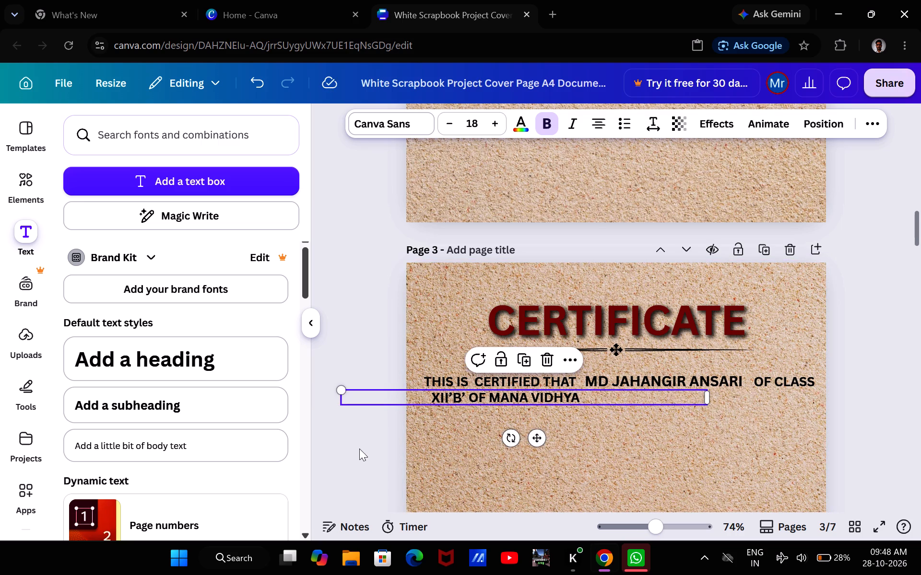
Set the student's name in the first certificate line to font size 21.
{"action": "left_click", "coordinate": [634, 382]}
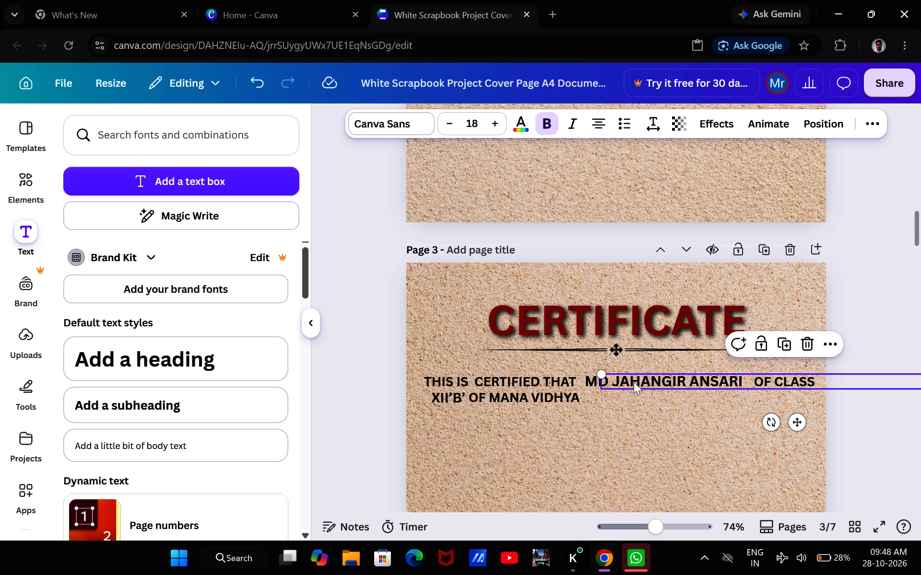
{"action": "left_click", "coordinate": [626, 380]}
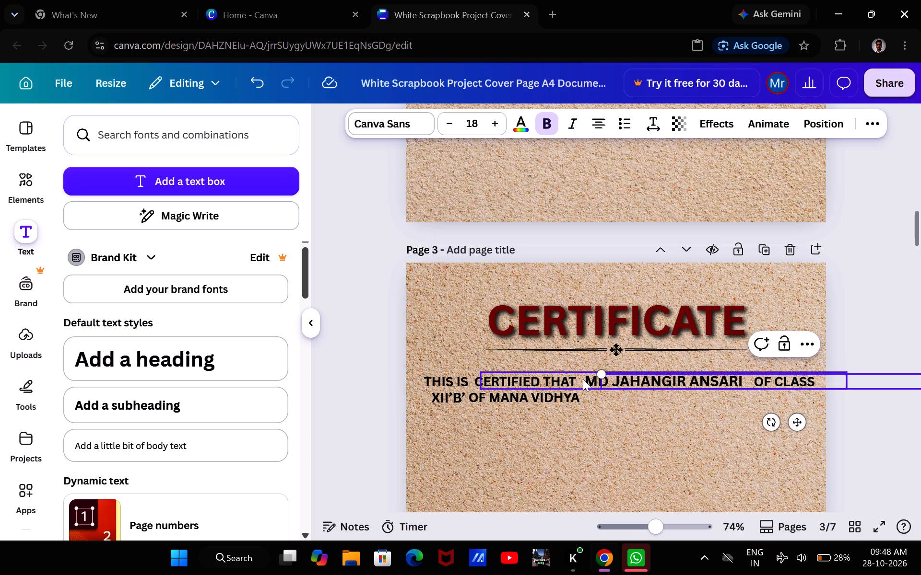
{"action": "left_click", "coordinate": [583, 379]}
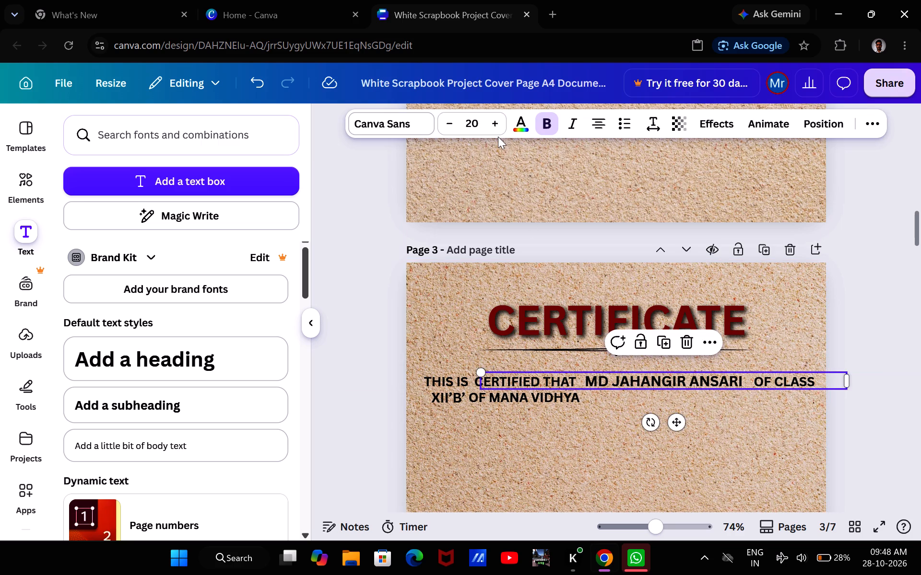
{"action": "left_click", "coordinate": [496, 125]}
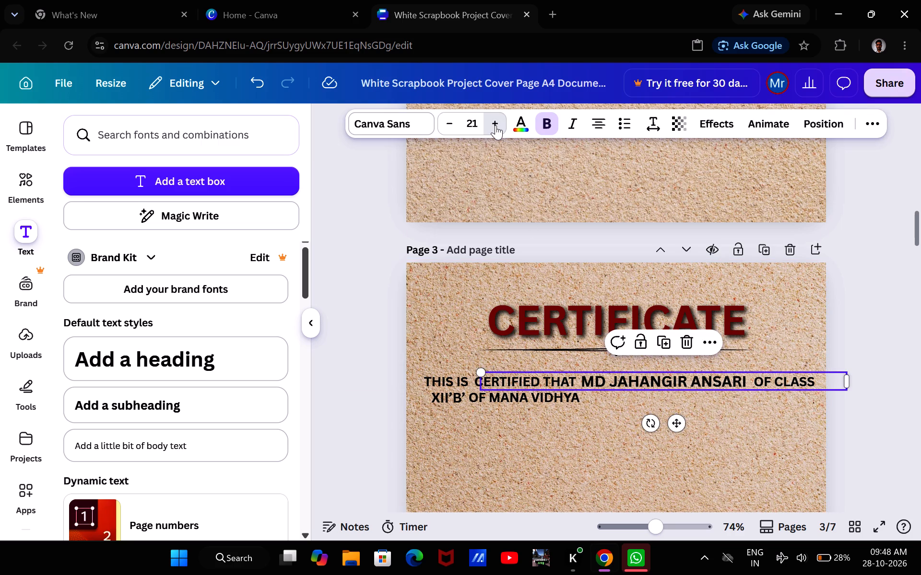
{"action": "left_click", "coordinate": [343, 273]}
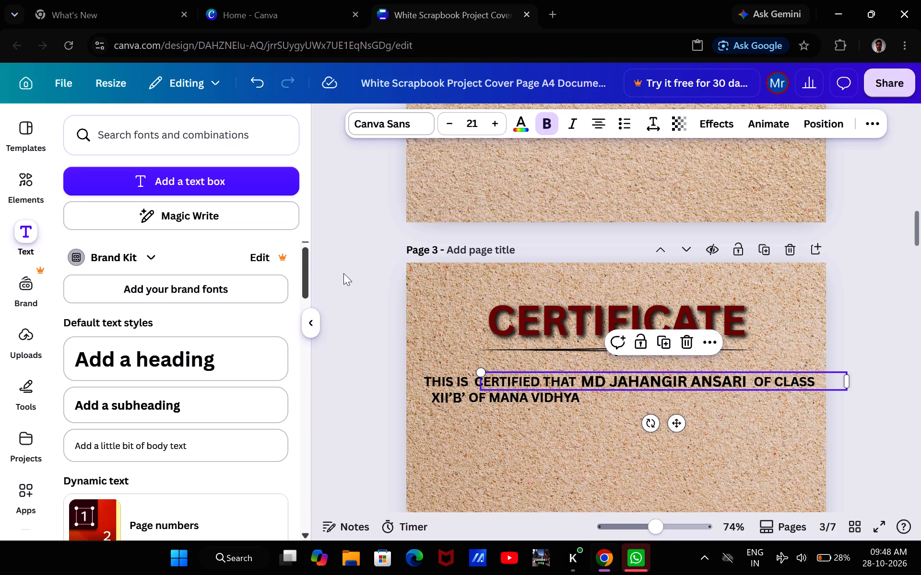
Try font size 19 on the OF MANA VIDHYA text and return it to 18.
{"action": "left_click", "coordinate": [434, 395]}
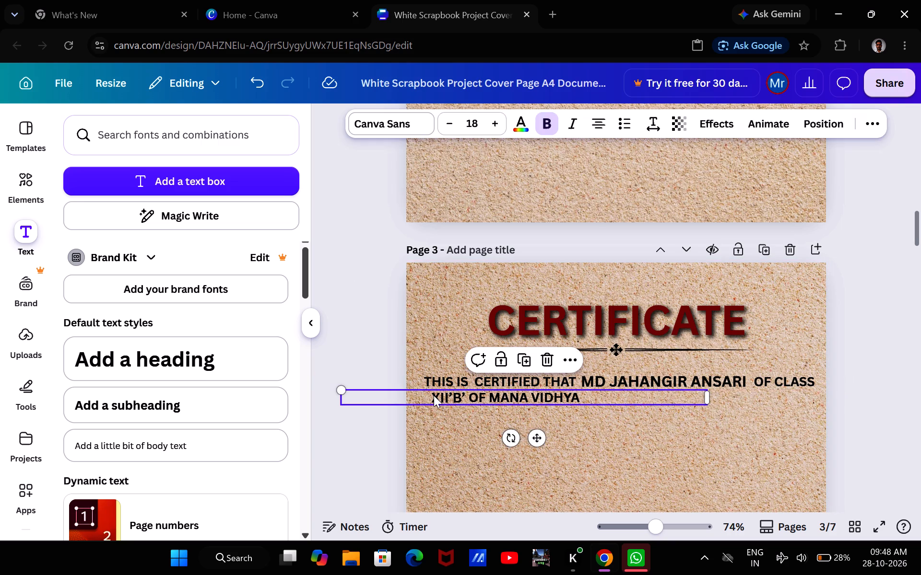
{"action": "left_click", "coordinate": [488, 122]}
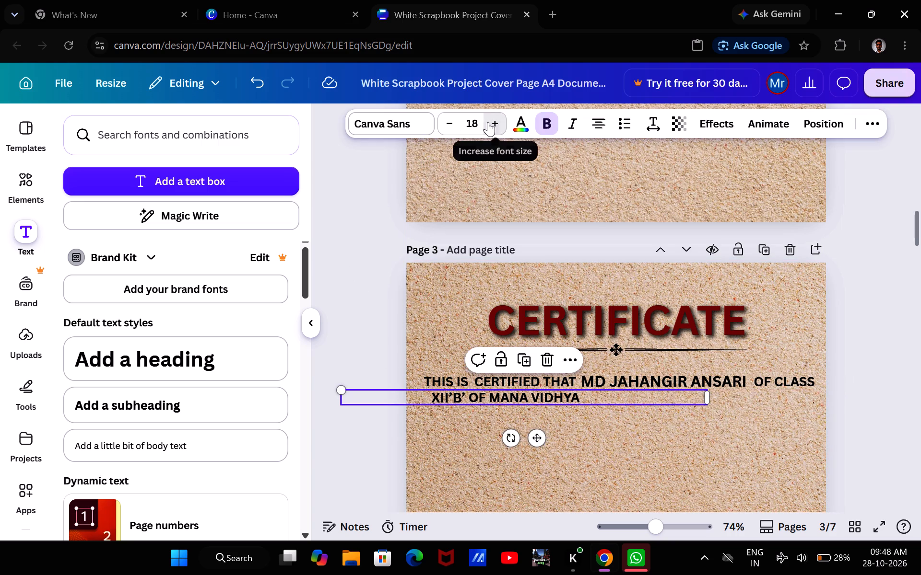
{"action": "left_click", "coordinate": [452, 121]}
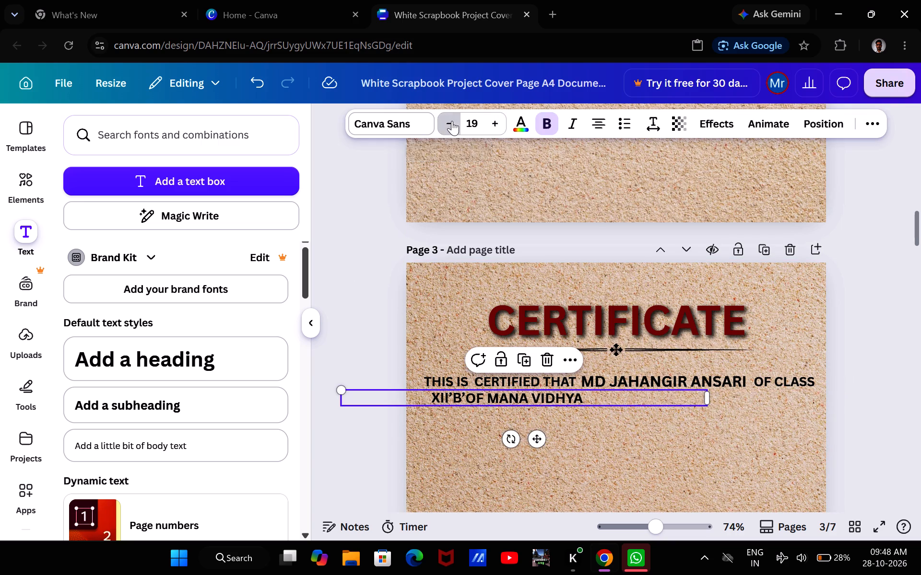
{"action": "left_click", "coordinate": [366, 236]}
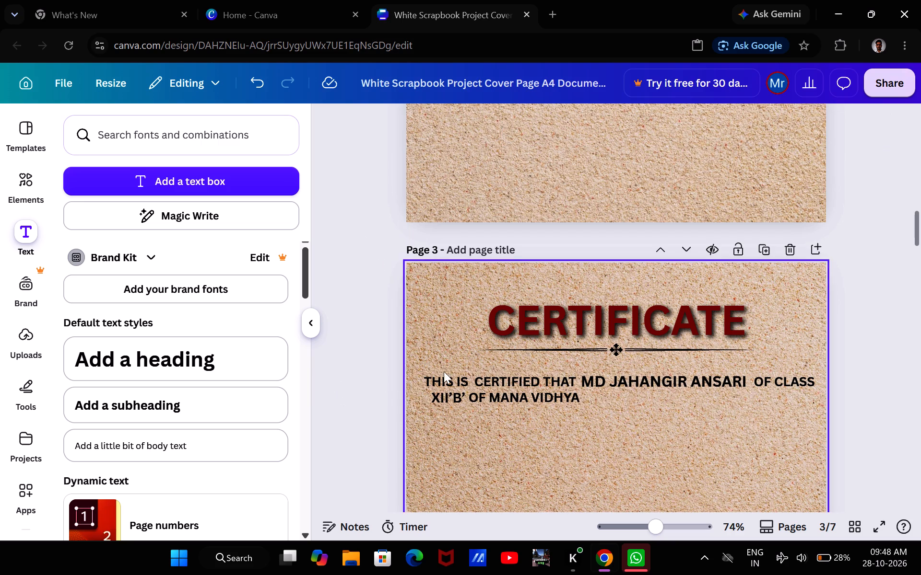
Shift the OF MANA VIDHYA text just below the second certificate line and set XII'B' to font size 21.
{"action": "left_click", "coordinate": [439, 393]}
{"action": "left_click", "coordinate": [439, 393]}
{"action": "left_click_drag", "start_coordinate": [439, 393], "coordinate": [440, 406]}
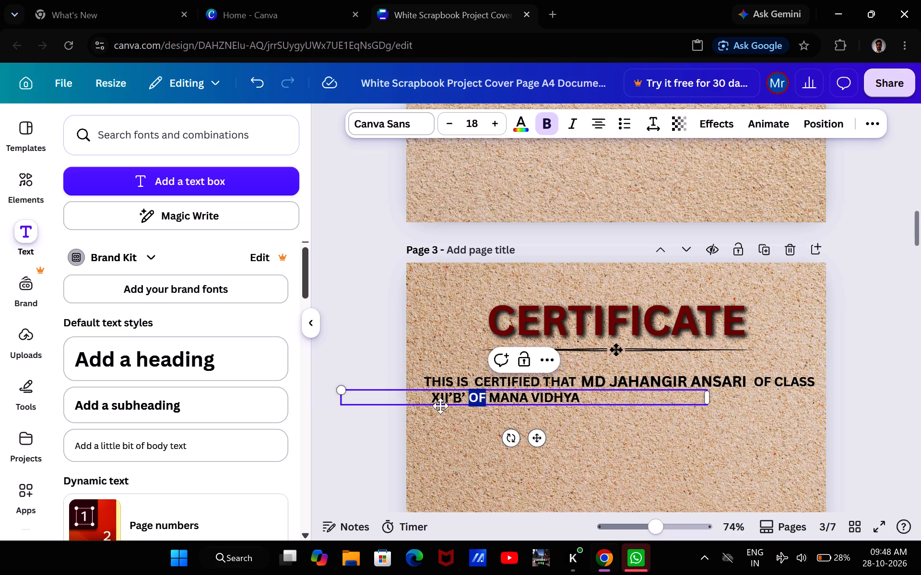
{"action": "left_click_drag", "start_coordinate": [440, 406], "coordinate": [411, 391]}
{"action": "left_click", "coordinate": [411, 391]}
{"action": "left_click_drag", "start_coordinate": [411, 391], "coordinate": [387, 378]}
{"action": "left_click", "coordinate": [387, 378]}
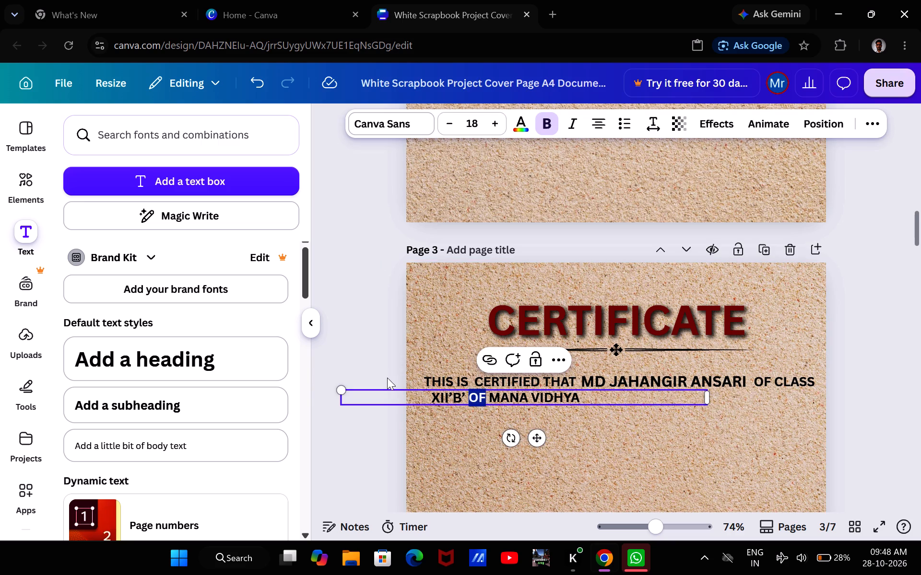
{"action": "left_click", "coordinate": [464, 394]}
{"action": "left_click_drag", "start_coordinate": [464, 394], "coordinate": [465, 414]}
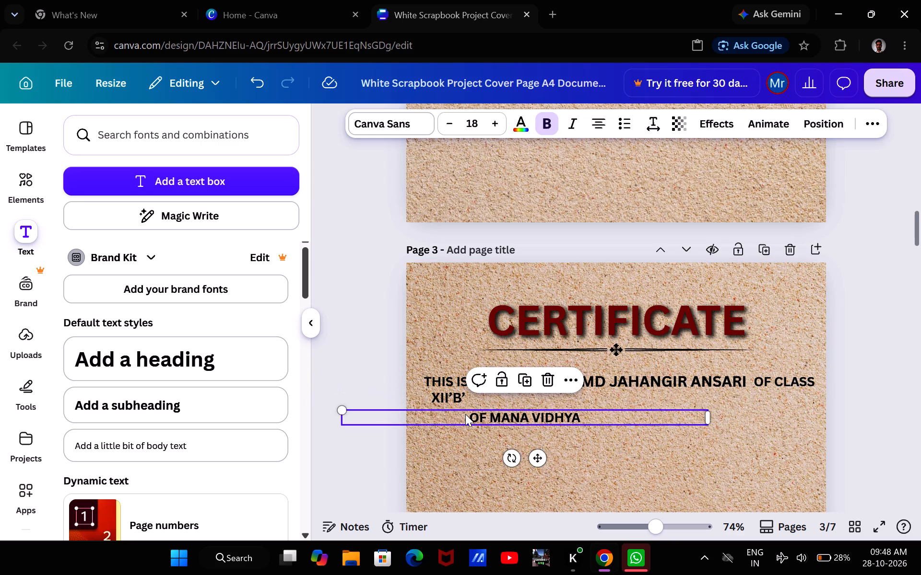
{"action": "double_click", "coordinate": [452, 401]}
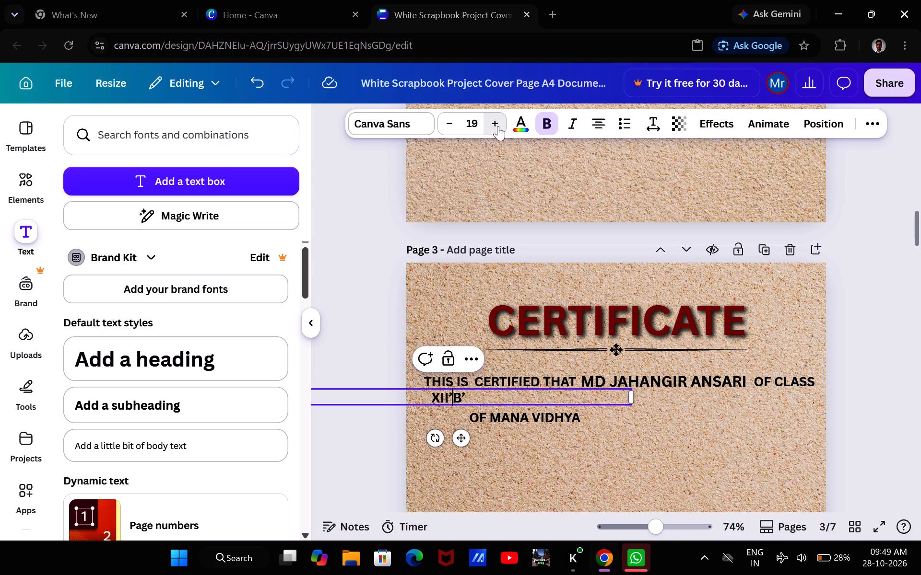
{"action": "left_click", "coordinate": [495, 124]}
{"action": "left_click", "coordinate": [495, 124]}
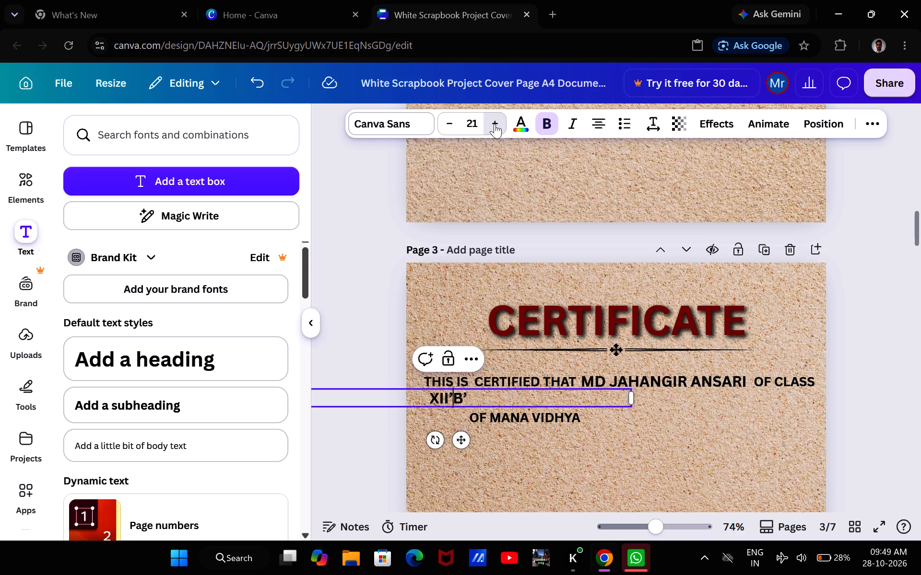
{"action": "left_click", "coordinate": [384, 211]}
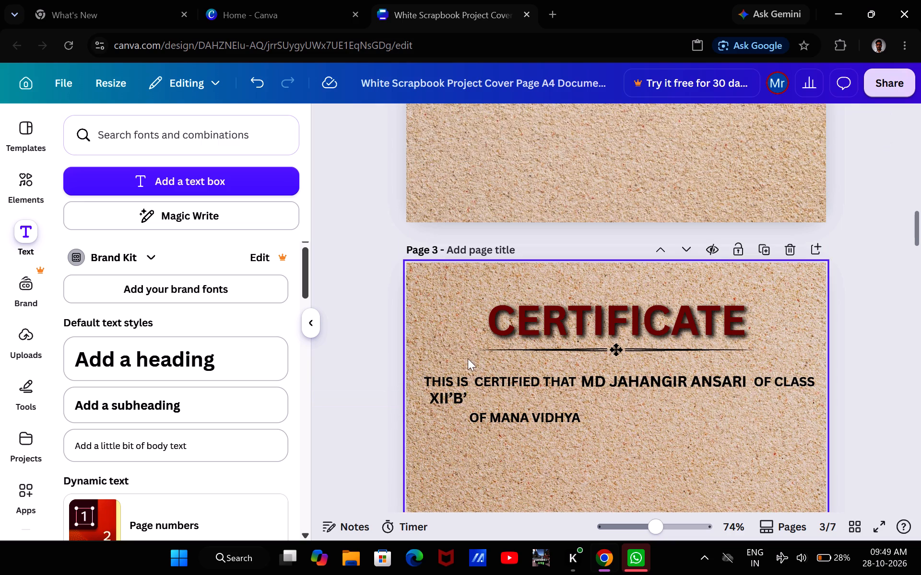
Nudge the student's name in the first certificate line slightly left and up, closer to CERTIFIED THAT.
{"action": "left_click", "coordinate": [462, 376]}
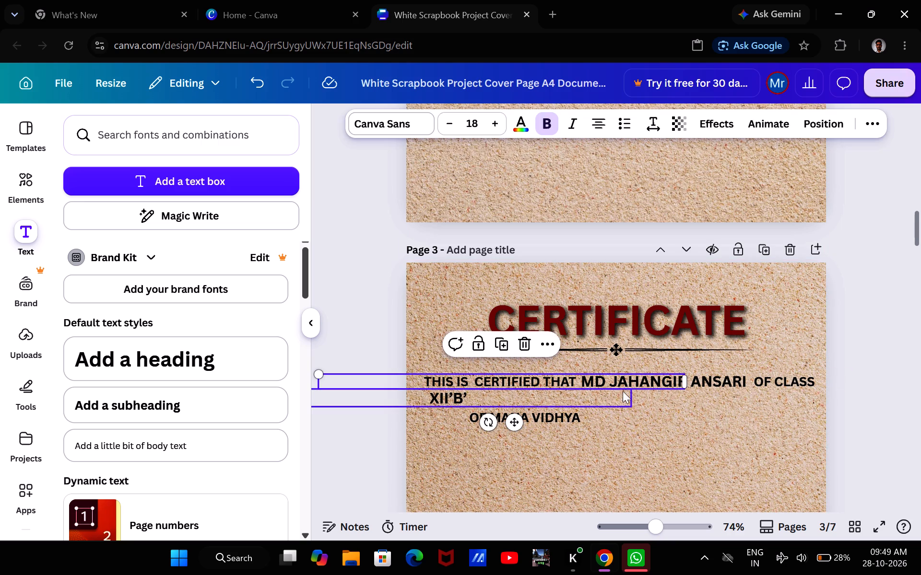
{"action": "left_click", "coordinate": [645, 379]}
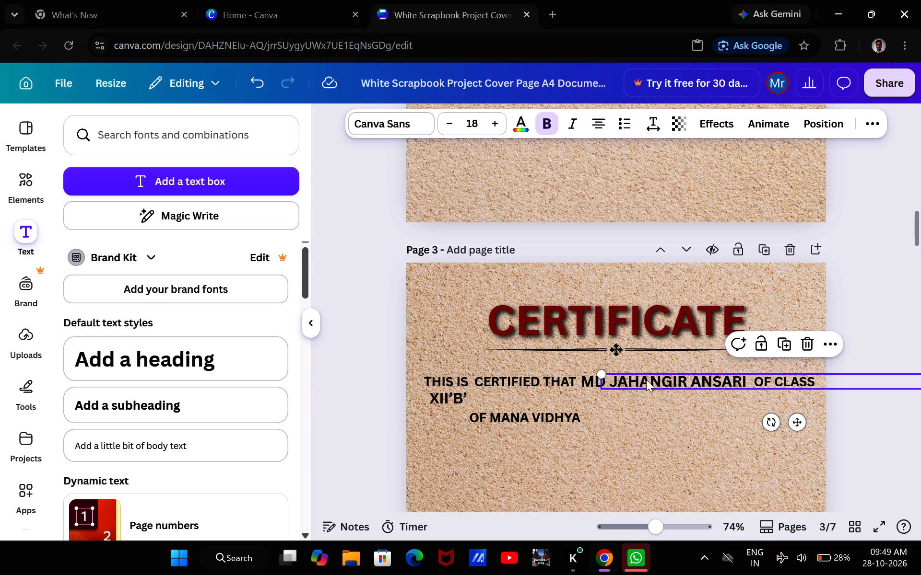
{"action": "left_click", "coordinate": [646, 379]}
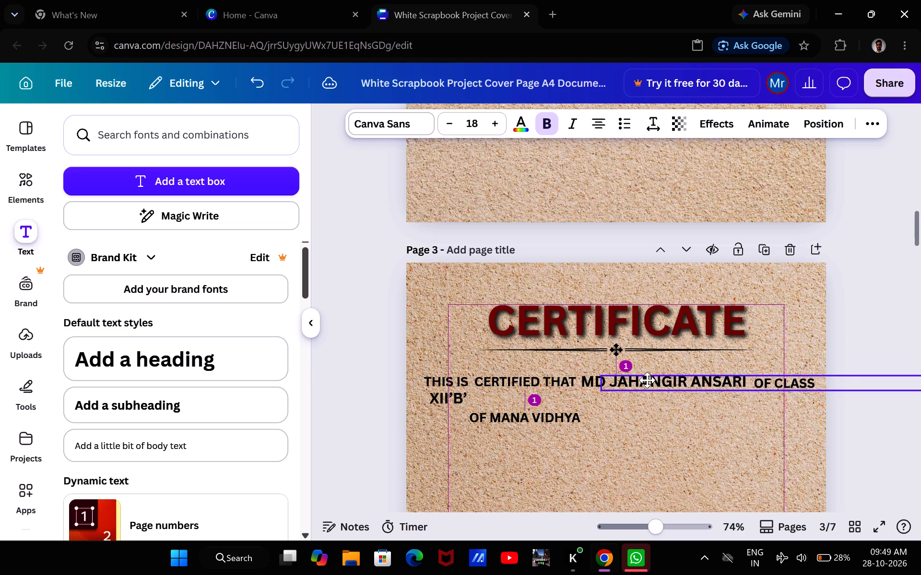
{"action": "double_click", "coordinate": [591, 376]}
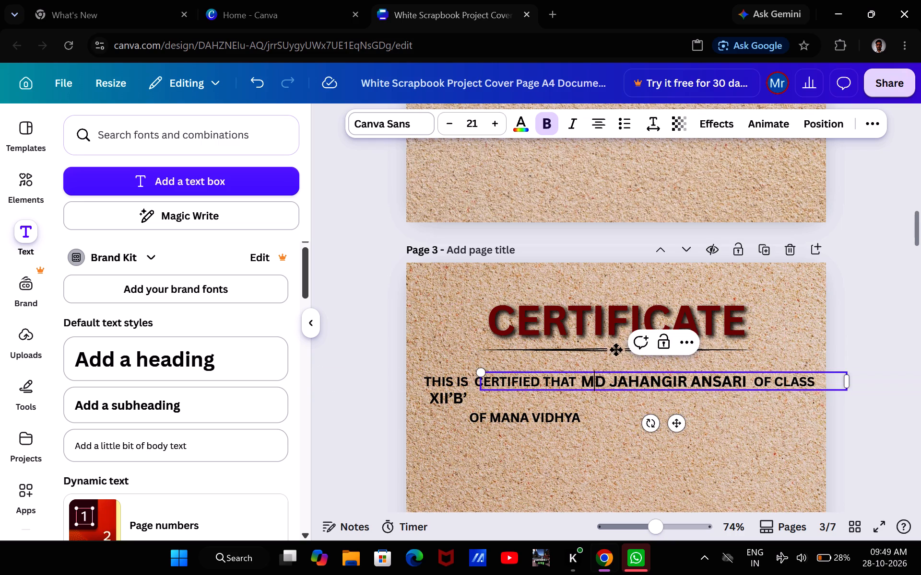
{"action": "left_click", "coordinate": [617, 413]}
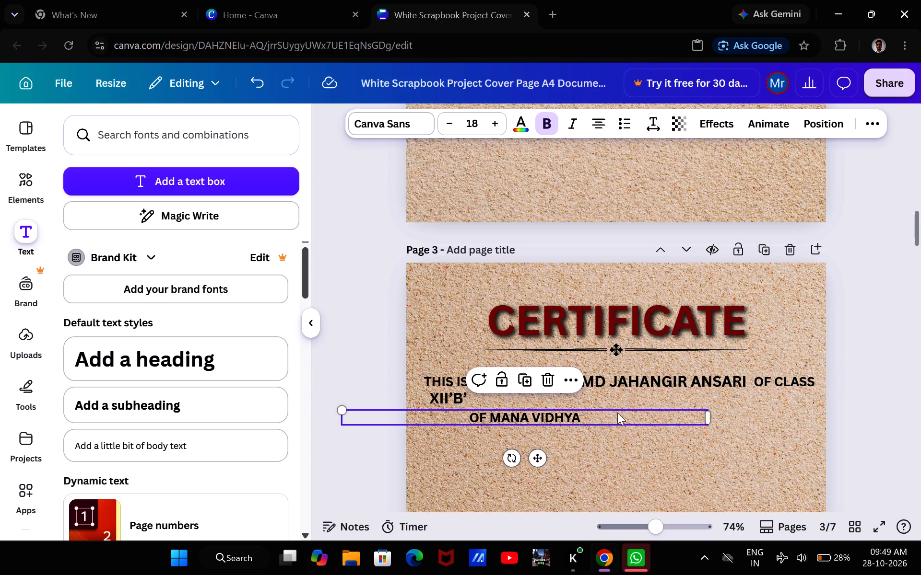
{"action": "double_click", "coordinate": [611, 374]}
{"action": "double_click", "coordinate": [590, 377]}
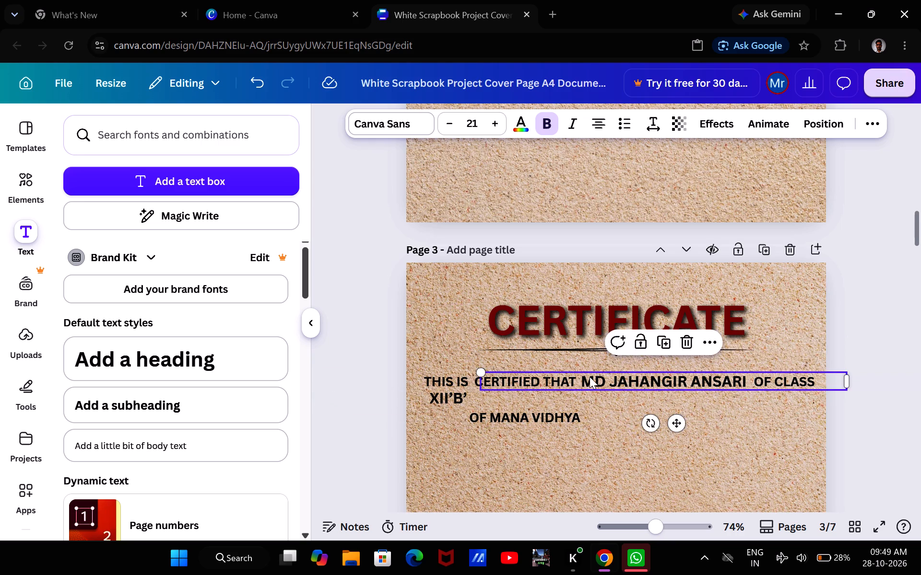
{"action": "left_click", "coordinate": [590, 377]}
{"action": "left_click_drag", "start_coordinate": [590, 377], "coordinate": [598, 380]}
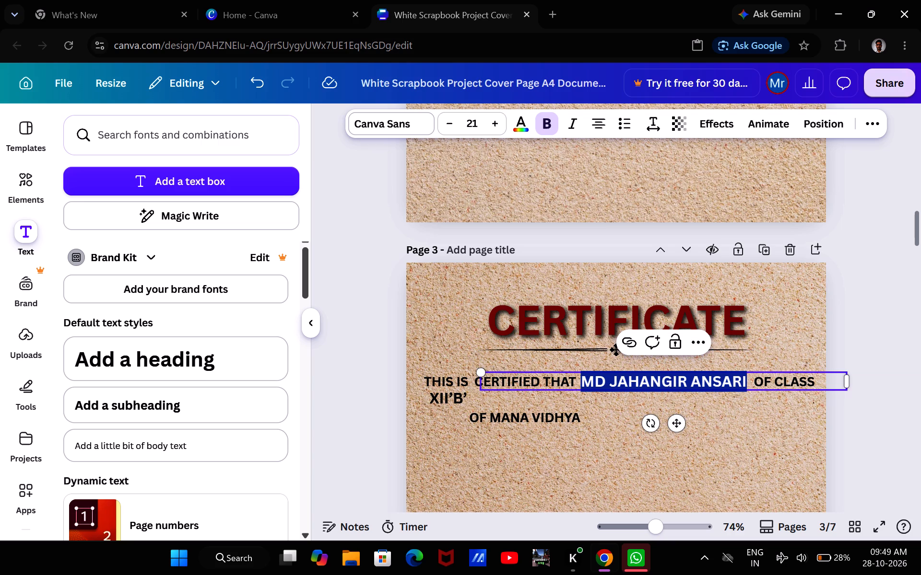
{"action": "double_click", "coordinate": [598, 380]}
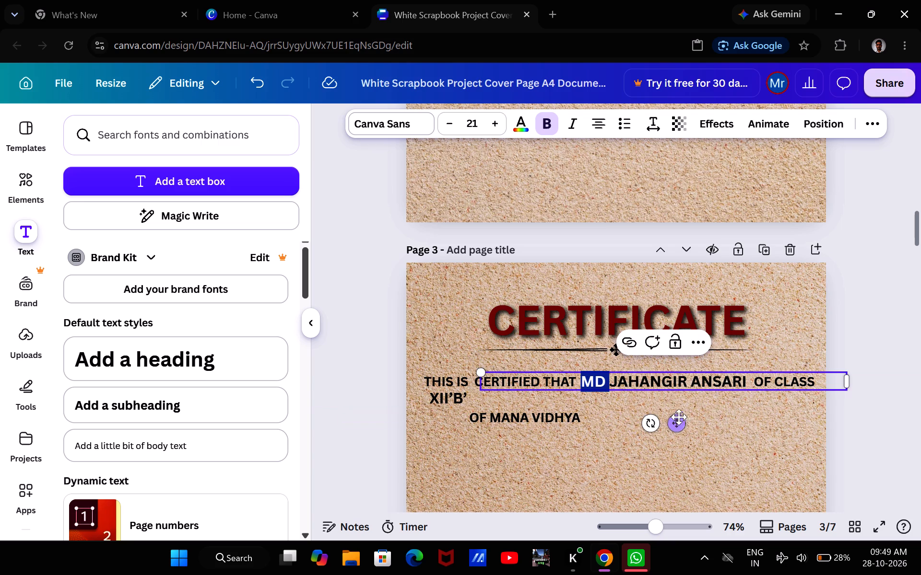
{"action": "double_click", "coordinate": [674, 421]}
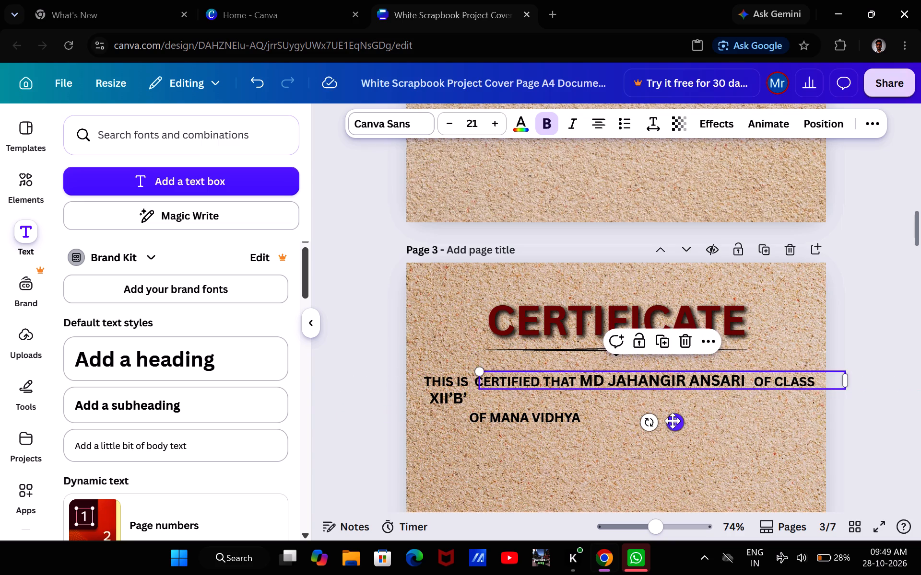
{"action": "left_click", "coordinate": [369, 413]}
Move the OF MANA VIDHYA text back onto the second line, just after XII'B' with a small gap.
{"action": "double_click", "coordinate": [431, 394]}
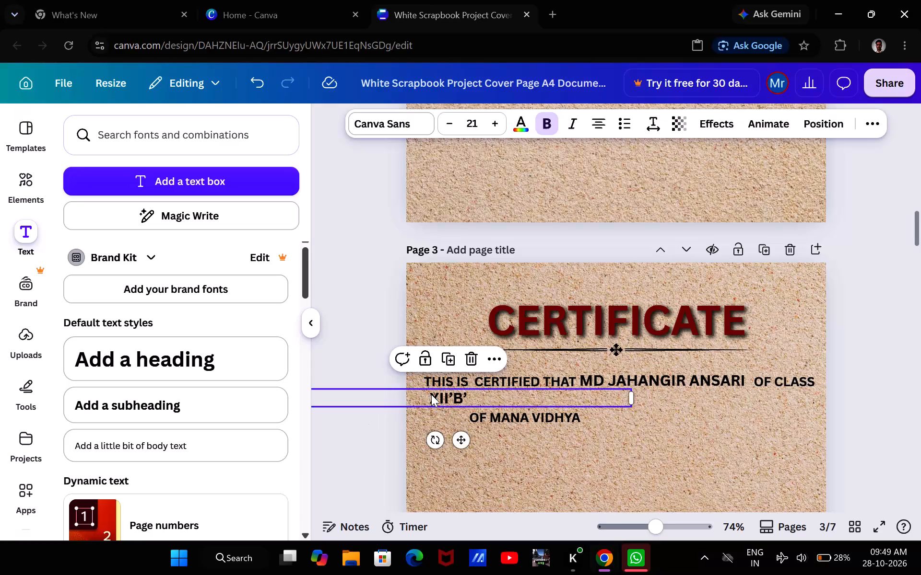
{"action": "left_click_drag", "start_coordinate": [484, 422], "coordinate": [496, 408]}
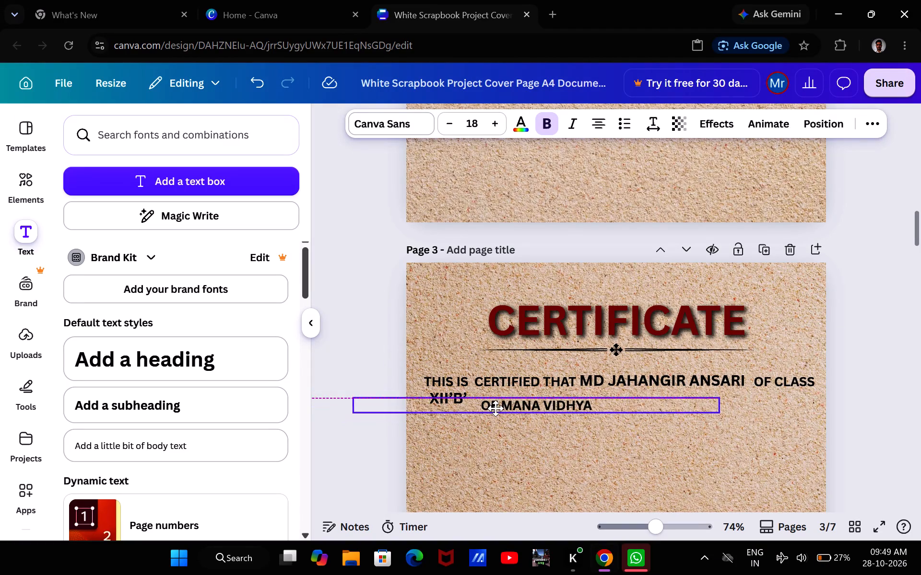
{"action": "left_click_drag", "start_coordinate": [496, 408], "coordinate": [487, 405]}
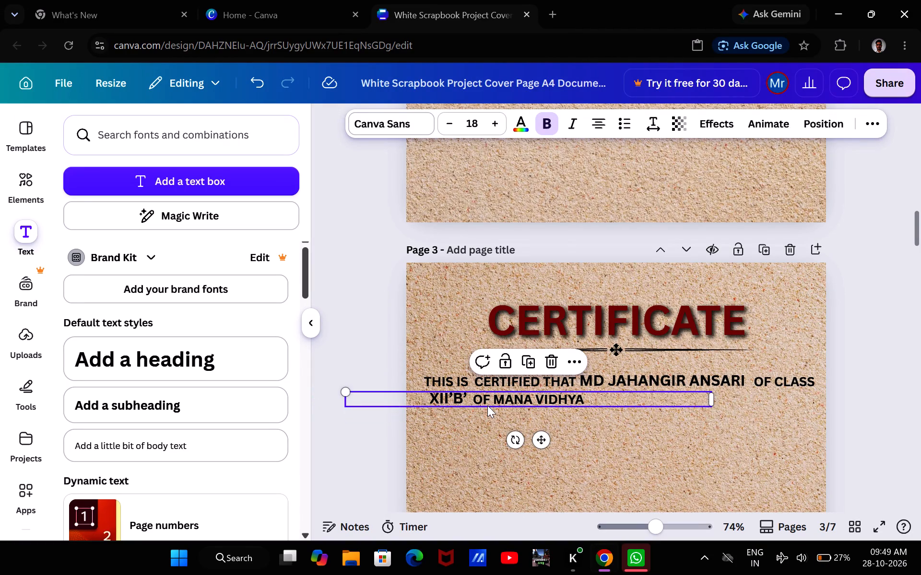
{"action": "left_click", "coordinate": [487, 405]}
{"action": "left_click", "coordinate": [583, 445]}
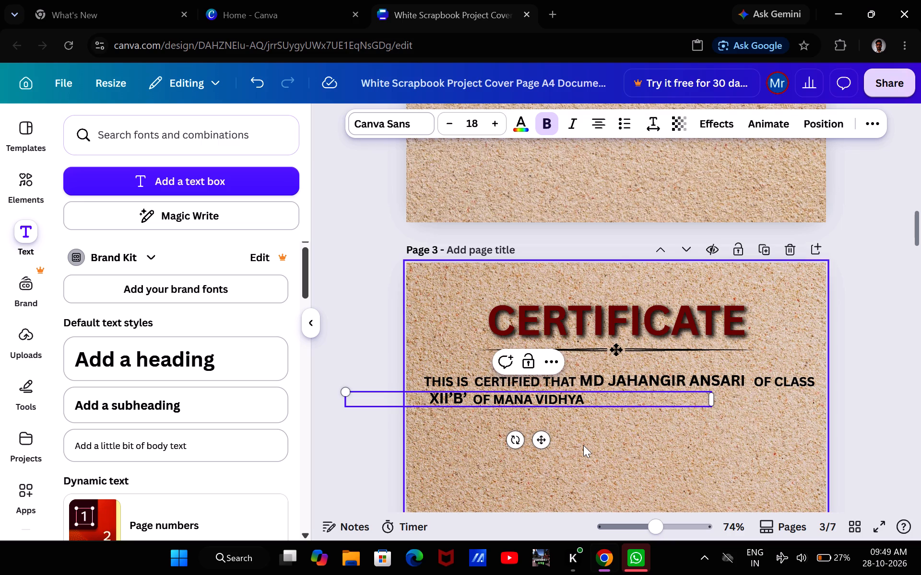
Add a subheading text box to the certificate page and set its font size to 18.
{"action": "left_click", "coordinate": [112, 391]}
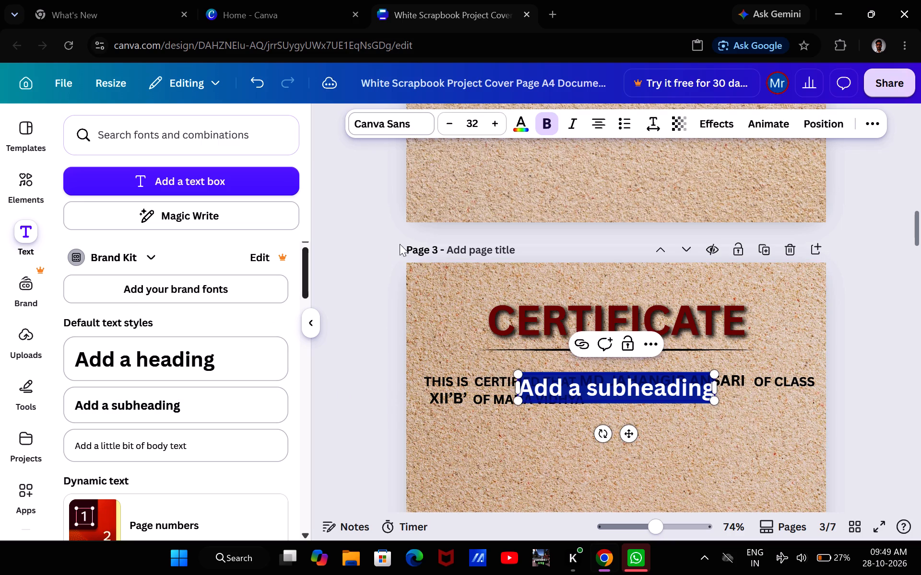
{"action": "triple_click", "coordinate": [442, 124]}
{"action": "triple_click", "coordinate": [442, 124]}
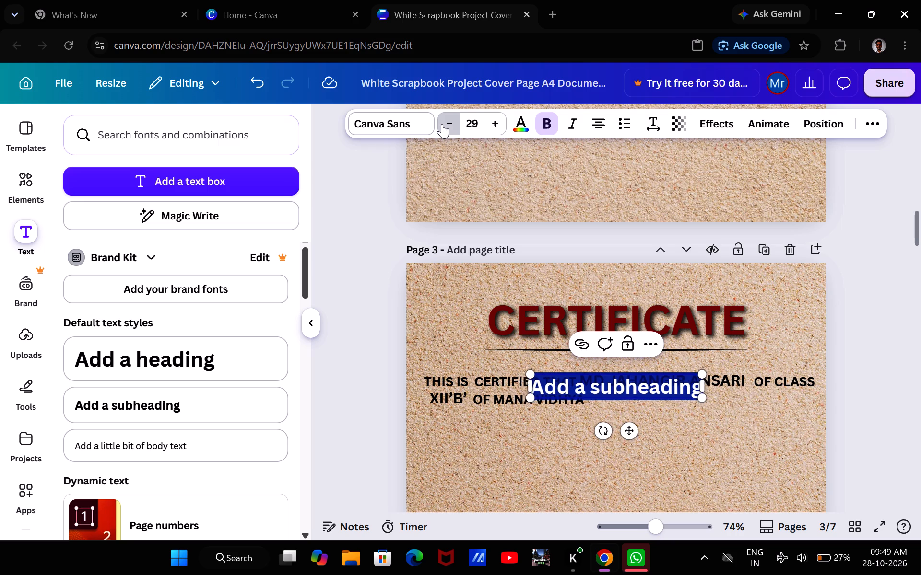
{"action": "triple_click", "coordinate": [442, 124]}
{"action": "double_click", "coordinate": [442, 124]}
{"action": "left_click", "coordinate": [442, 124]}
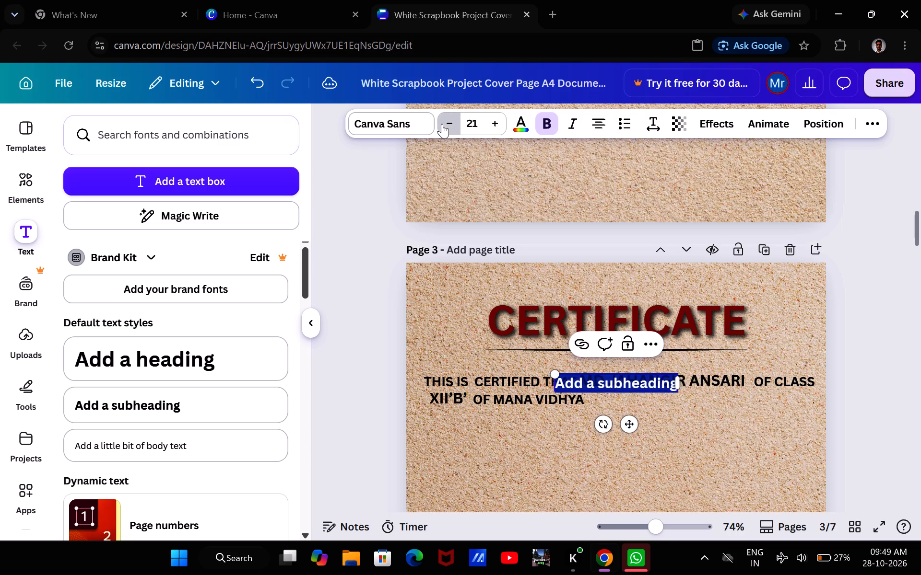
{"action": "left_click", "coordinate": [442, 124]}
{"action": "left_click", "coordinate": [442, 124]}
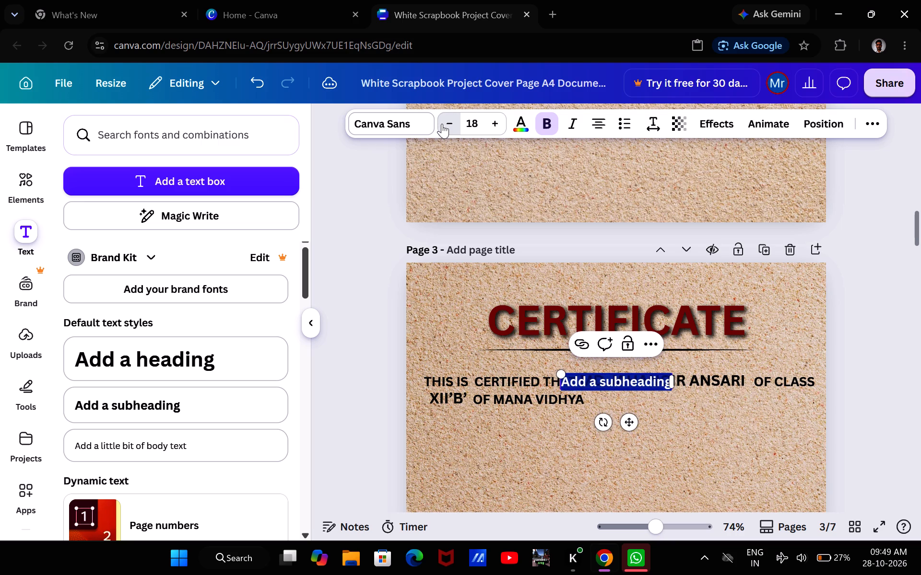
Replace the subheading placeholder with HAS and place it just after OF MANA VIDHYA on the second line.
{"action": "key", "text": "BackSpace"}
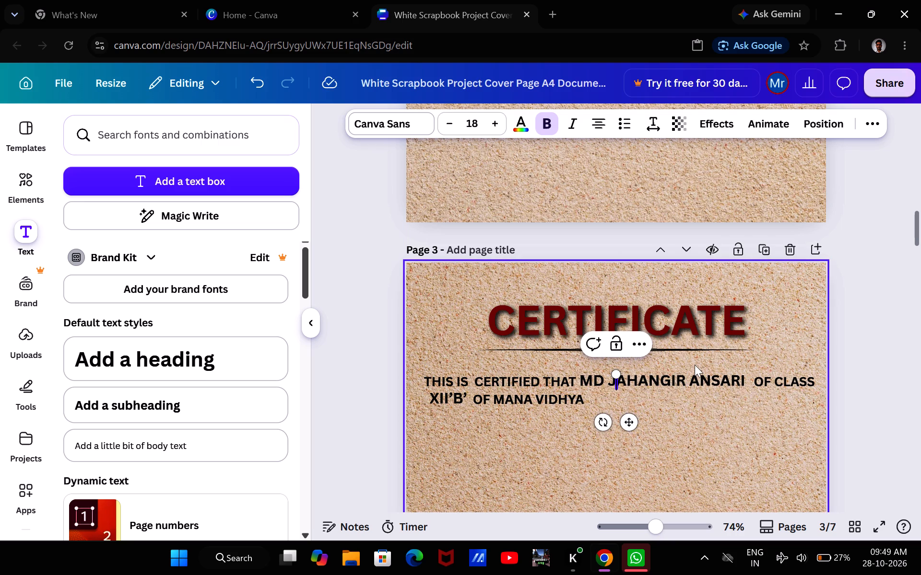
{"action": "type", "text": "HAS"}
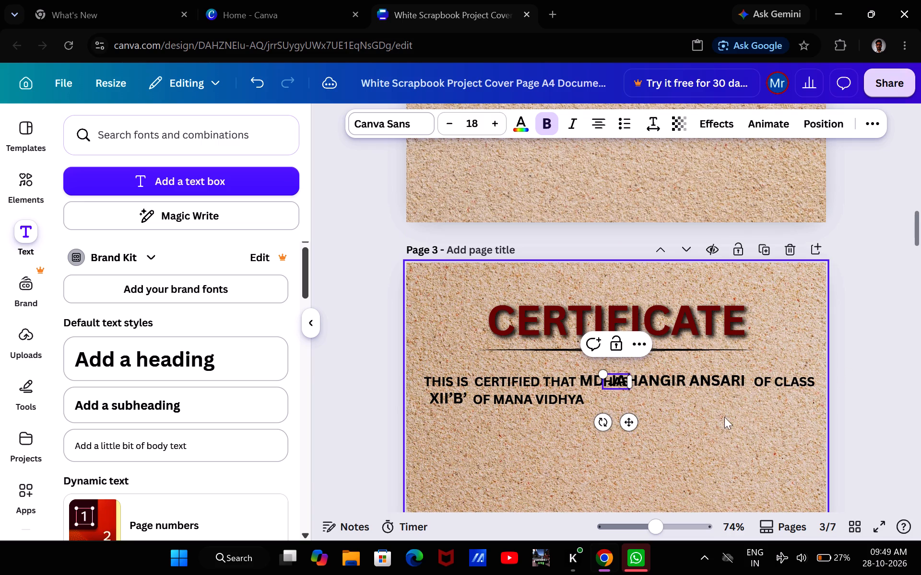
{"action": "left_click", "coordinate": [631, 422]}
{"action": "left_click_drag", "start_coordinate": [631, 422], "coordinate": [630, 426]}
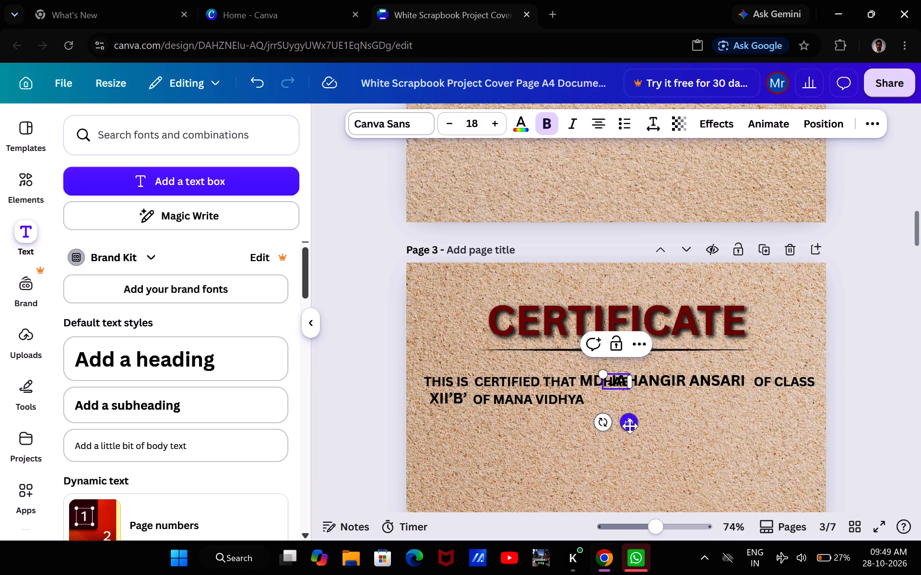
{"action": "left_click_drag", "start_coordinate": [630, 426], "coordinate": [626, 435]}
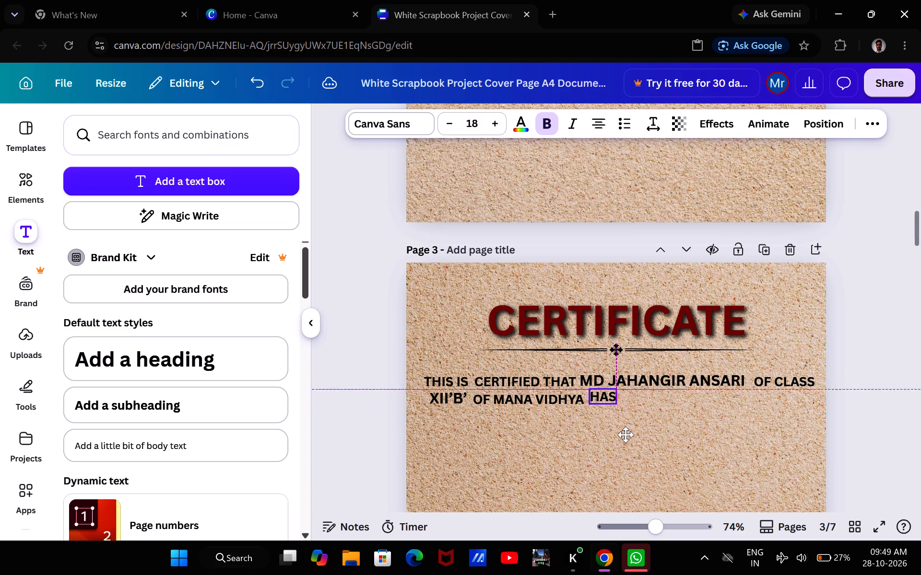
{"action": "left_click_drag", "start_coordinate": [626, 435], "coordinate": [622, 440]}
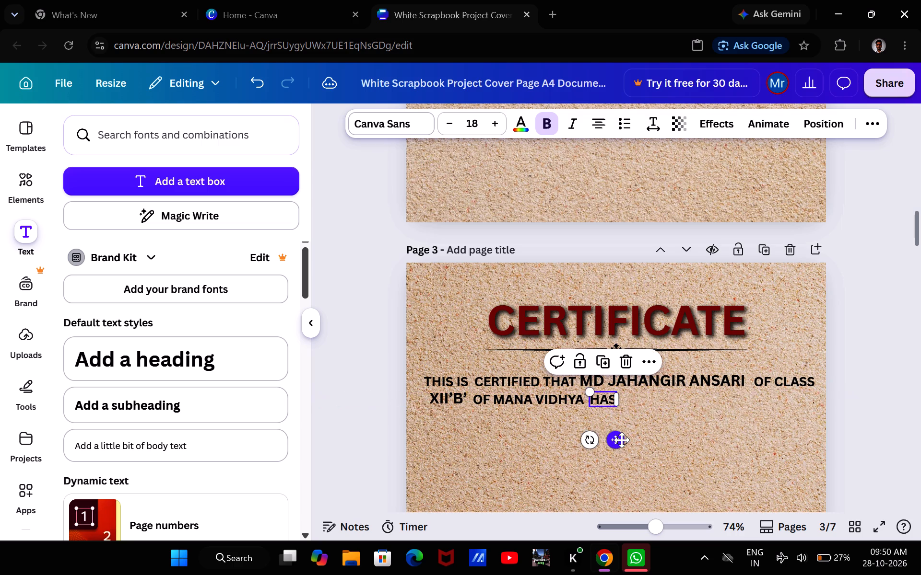
{"action": "left_click", "coordinate": [356, 398]}
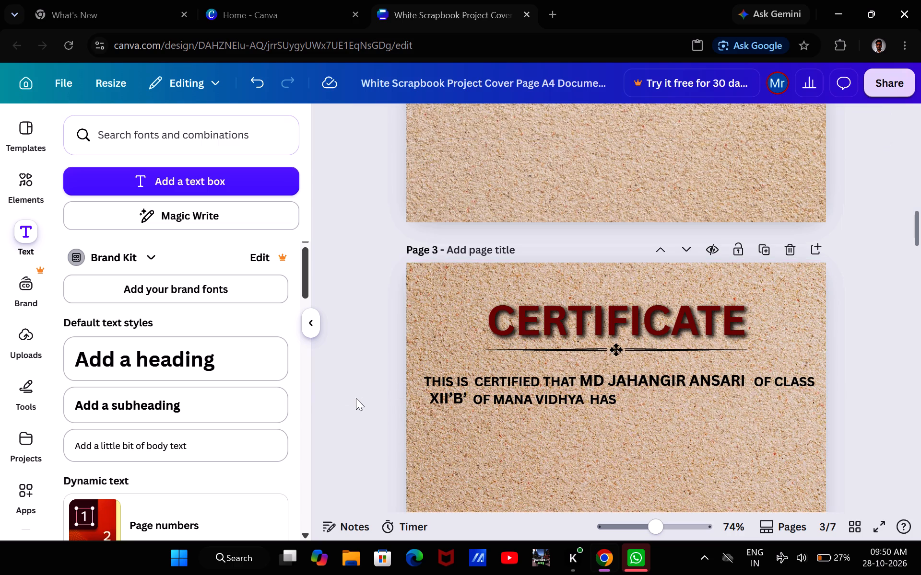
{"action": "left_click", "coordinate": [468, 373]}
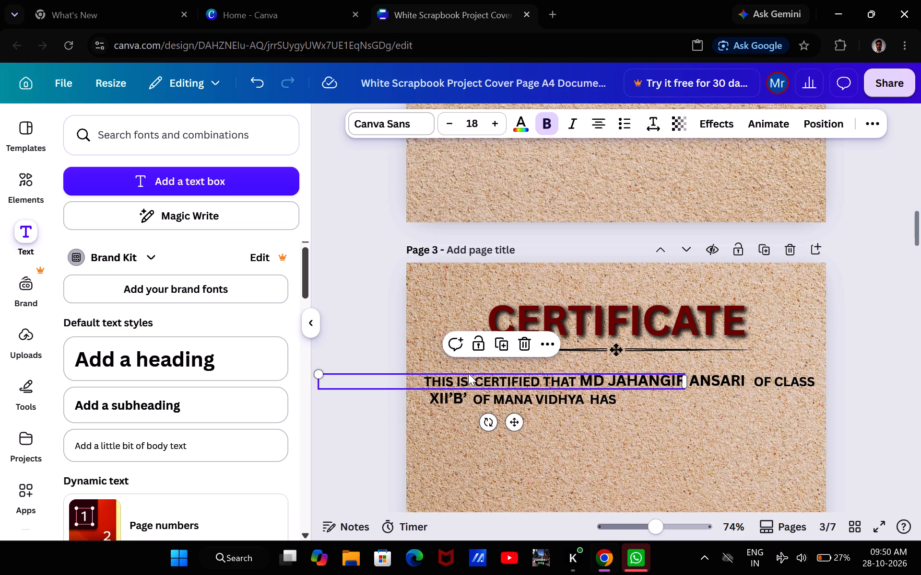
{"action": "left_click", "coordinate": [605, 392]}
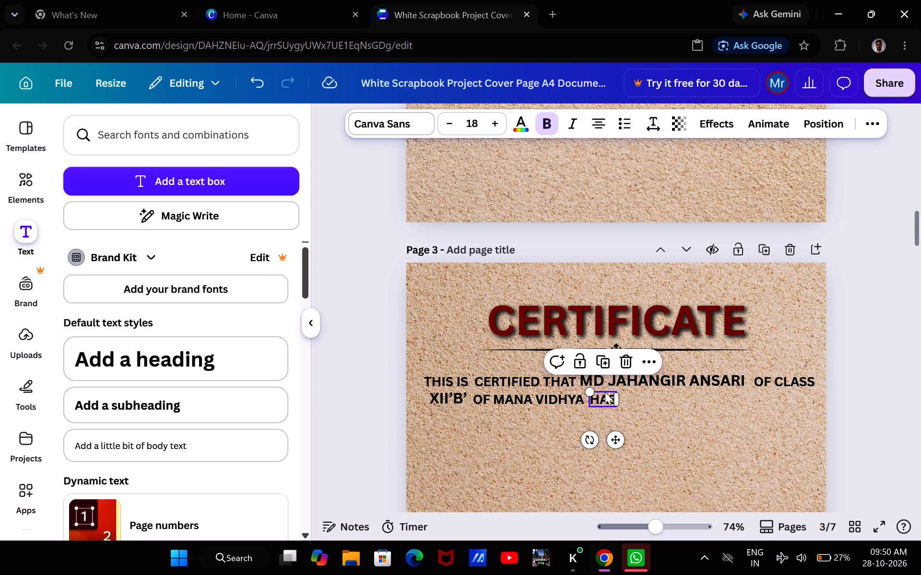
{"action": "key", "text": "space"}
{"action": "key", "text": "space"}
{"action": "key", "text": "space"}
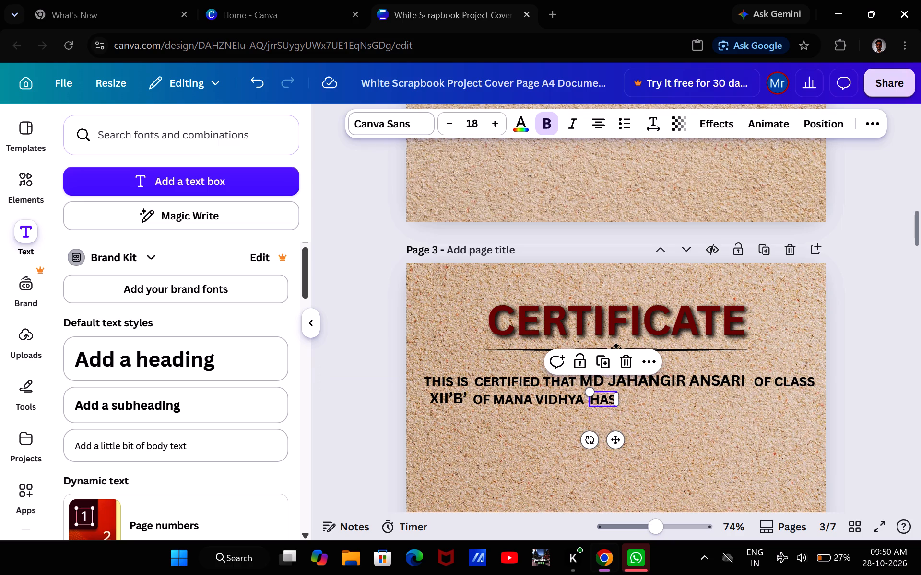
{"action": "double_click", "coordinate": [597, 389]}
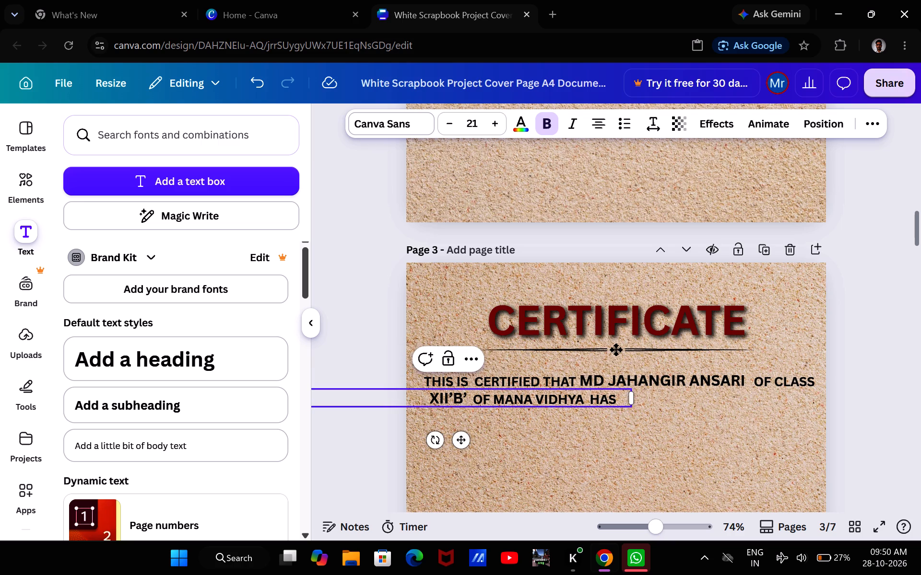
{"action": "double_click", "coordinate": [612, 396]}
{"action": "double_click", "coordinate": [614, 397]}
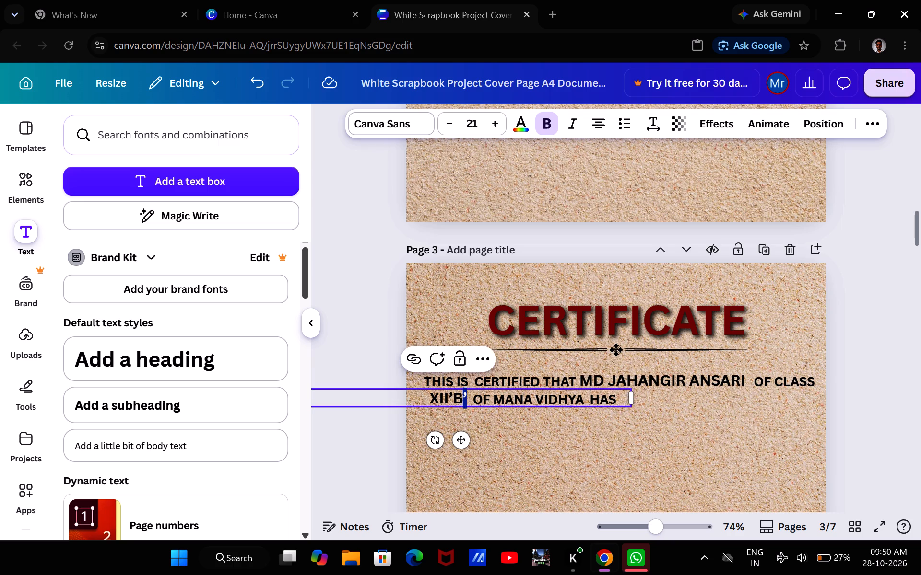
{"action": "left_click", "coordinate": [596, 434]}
Extend the HAS text on the certificate's second line to read HAS SUCCESSFULLY.
{"action": "double_click", "coordinate": [599, 400]}
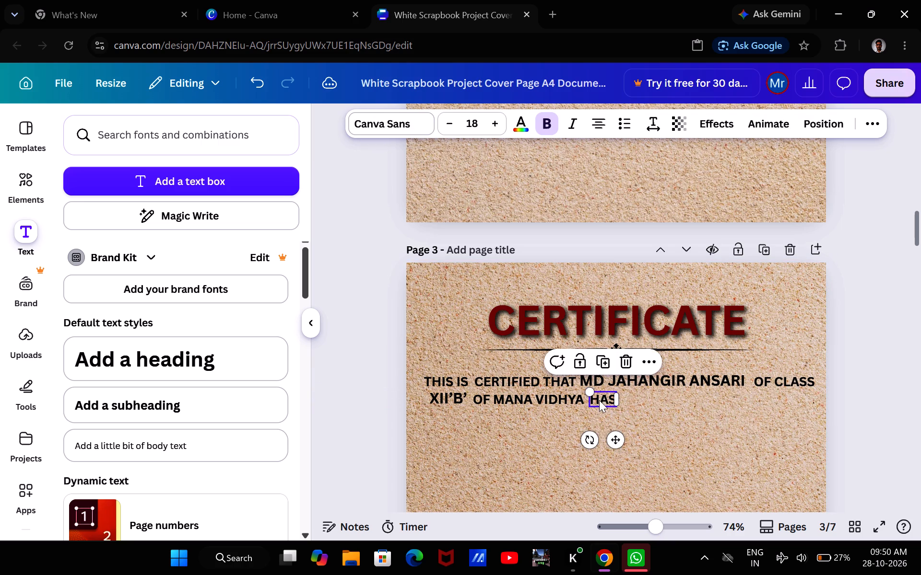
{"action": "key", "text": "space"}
{"action": "key", "text": "BackSpace"}
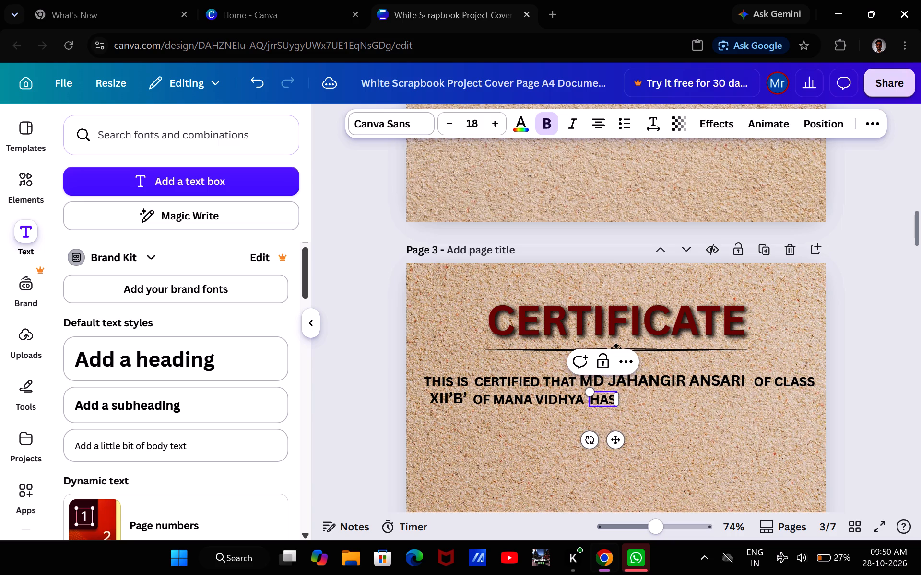
{"action": "key", "text": "Right"}
{"action": "key", "text": "Right"}
{"action": "key", "text": "Right"}
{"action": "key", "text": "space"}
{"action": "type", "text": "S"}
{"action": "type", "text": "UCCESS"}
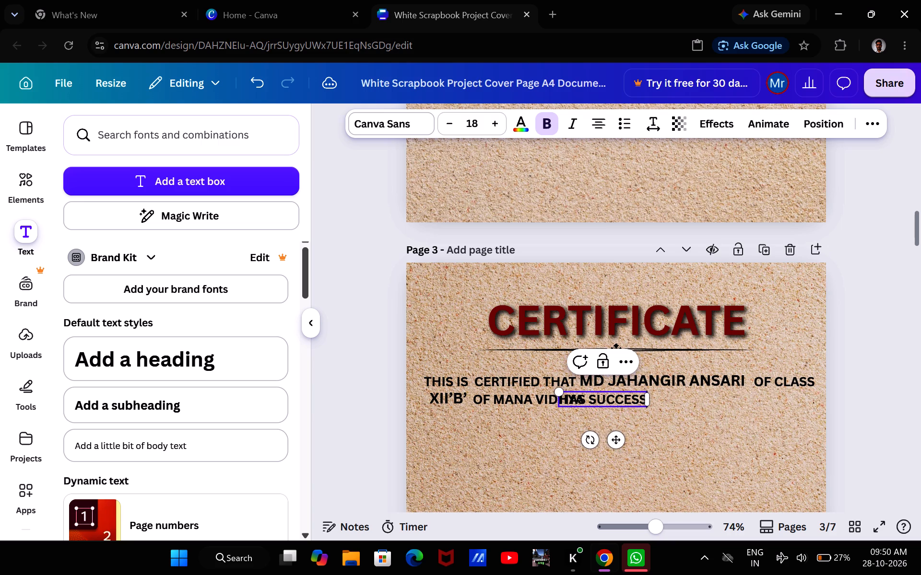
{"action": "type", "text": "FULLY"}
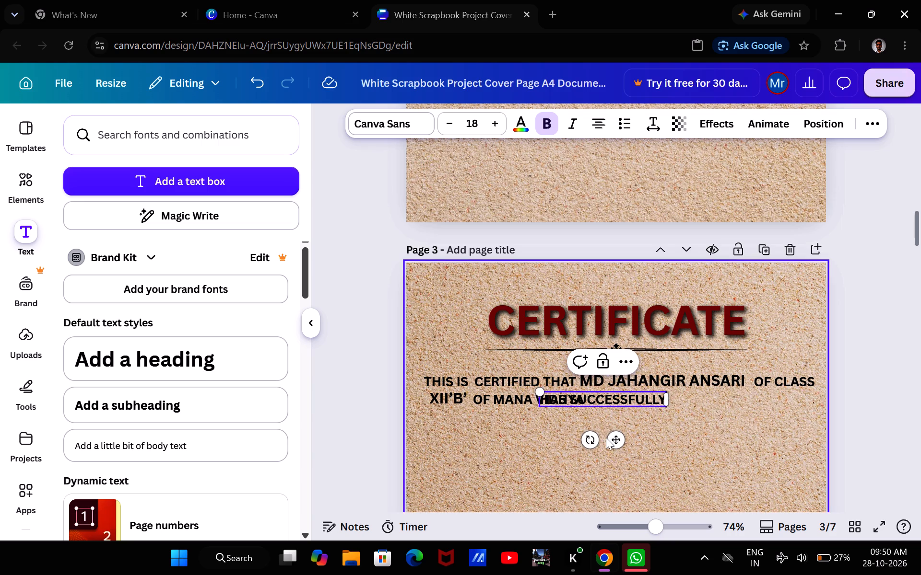
Move the HAS SUCCESSFULLY text right so it starts just after OF MANA VIDHYA on the second line.
{"action": "left_click", "coordinate": [616, 439]}
{"action": "left_click_drag", "start_coordinate": [616, 439], "coordinate": [641, 438]}
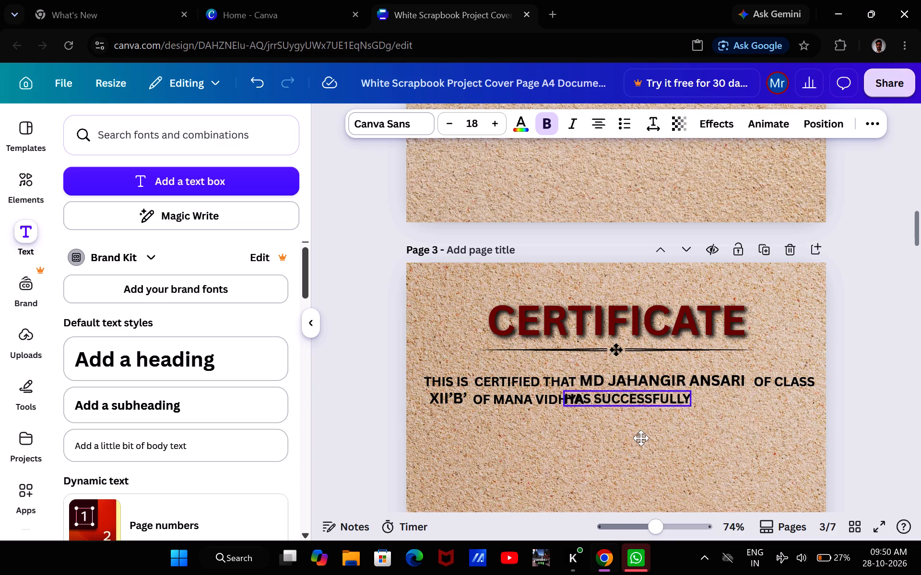
{"action": "left_click_drag", "start_coordinate": [641, 438], "coordinate": [666, 442]}
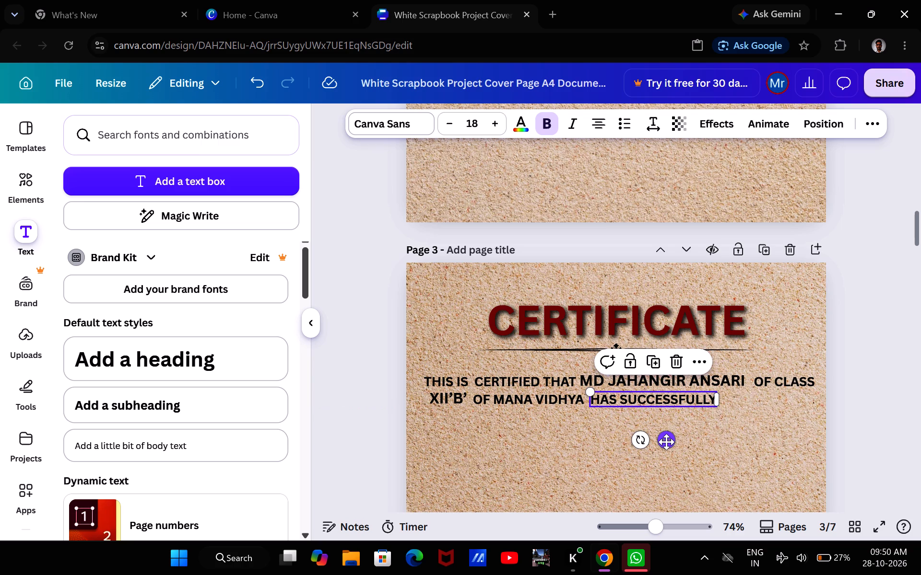
Append HIS PROJECT ON THE to the end of the HAS SUCCESSFULLY text.
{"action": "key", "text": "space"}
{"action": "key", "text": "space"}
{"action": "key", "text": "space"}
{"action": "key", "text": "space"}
{"action": "double_click", "coordinate": [697, 403]}
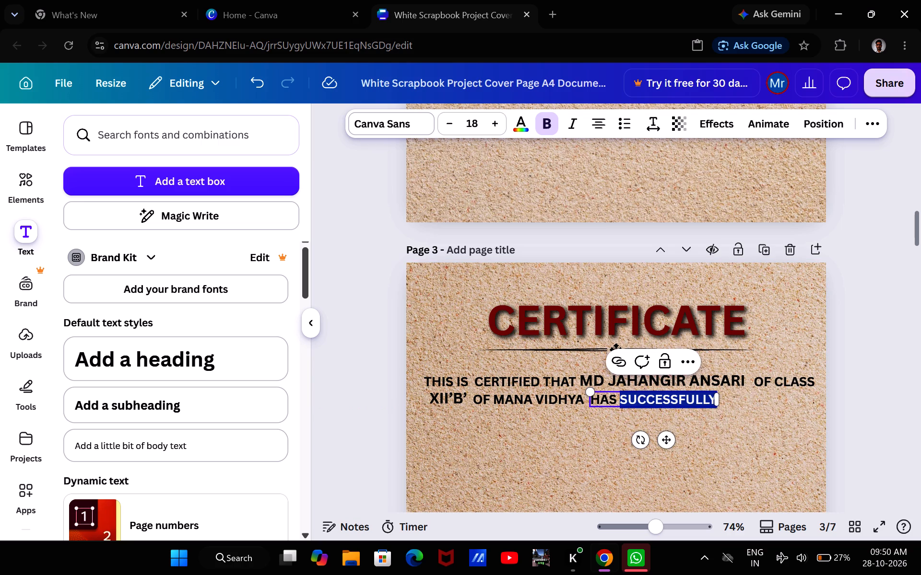
{"action": "double_click", "coordinate": [697, 403]}
{"action": "left_click", "coordinate": [697, 403]}
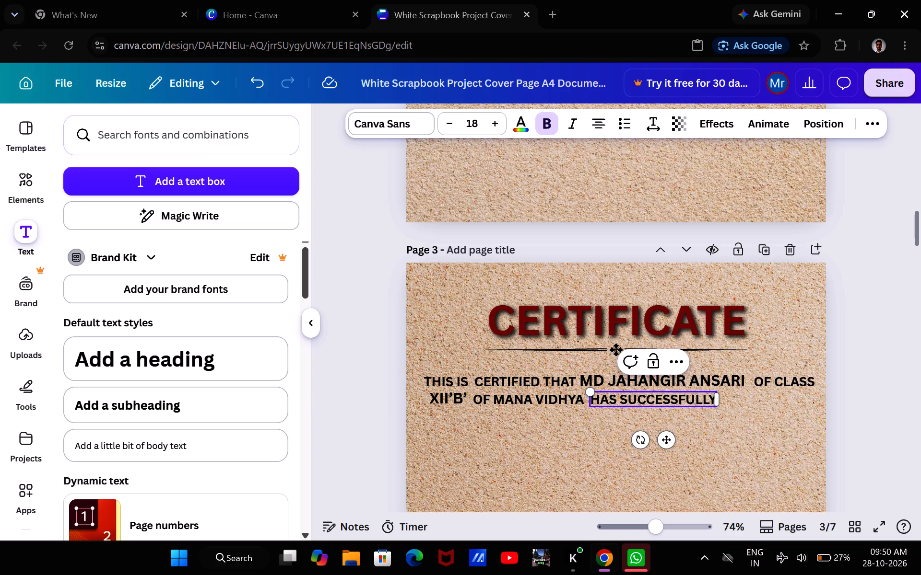
{"action": "key", "text": "Right"}
{"action": "key", "text": "Right"}
{"action": "key", "text": "Right"}
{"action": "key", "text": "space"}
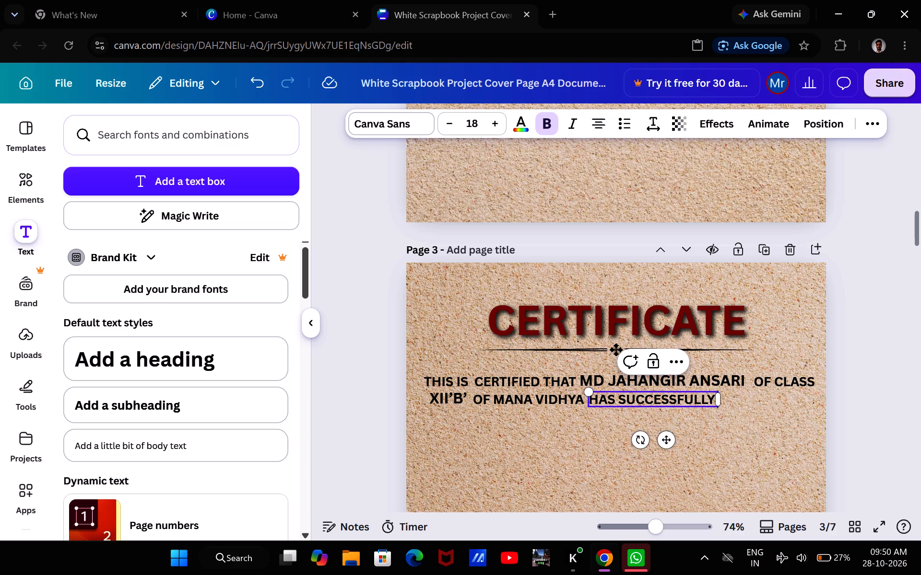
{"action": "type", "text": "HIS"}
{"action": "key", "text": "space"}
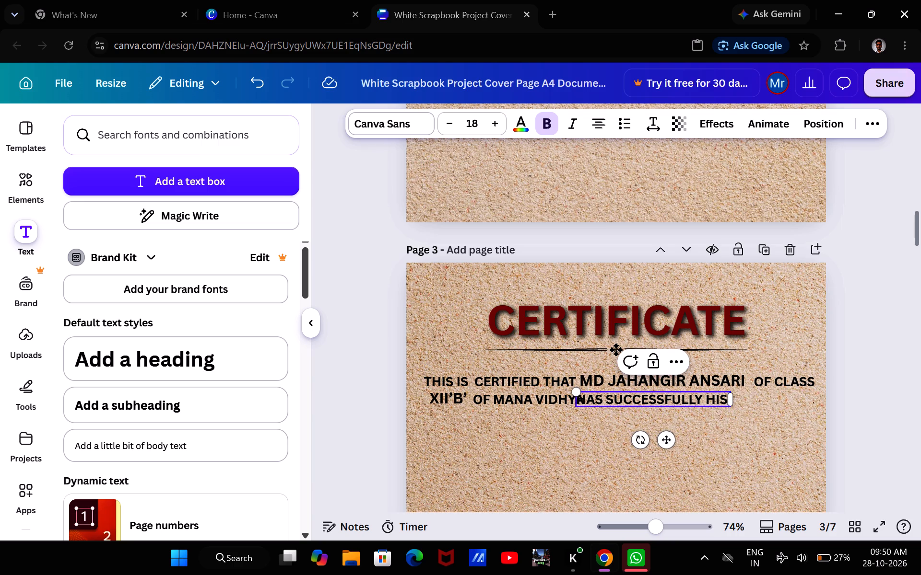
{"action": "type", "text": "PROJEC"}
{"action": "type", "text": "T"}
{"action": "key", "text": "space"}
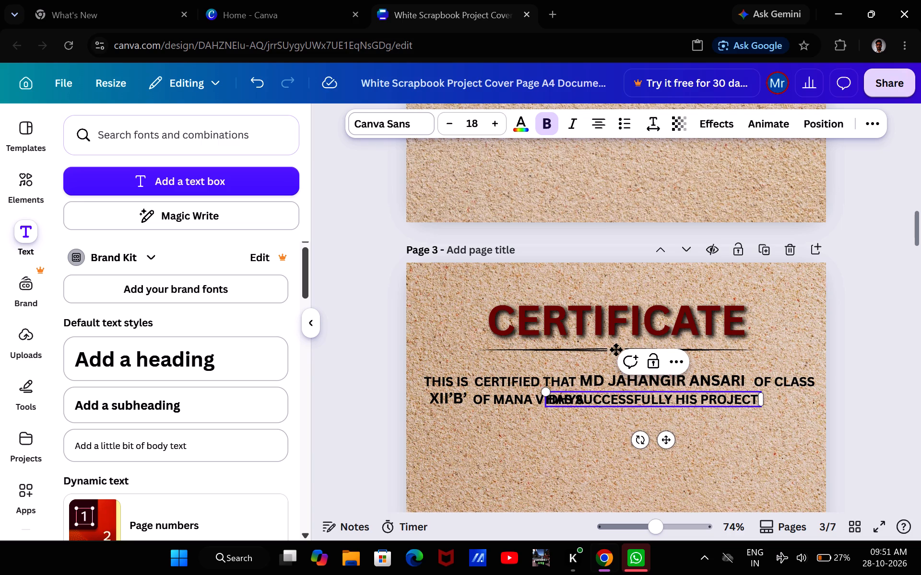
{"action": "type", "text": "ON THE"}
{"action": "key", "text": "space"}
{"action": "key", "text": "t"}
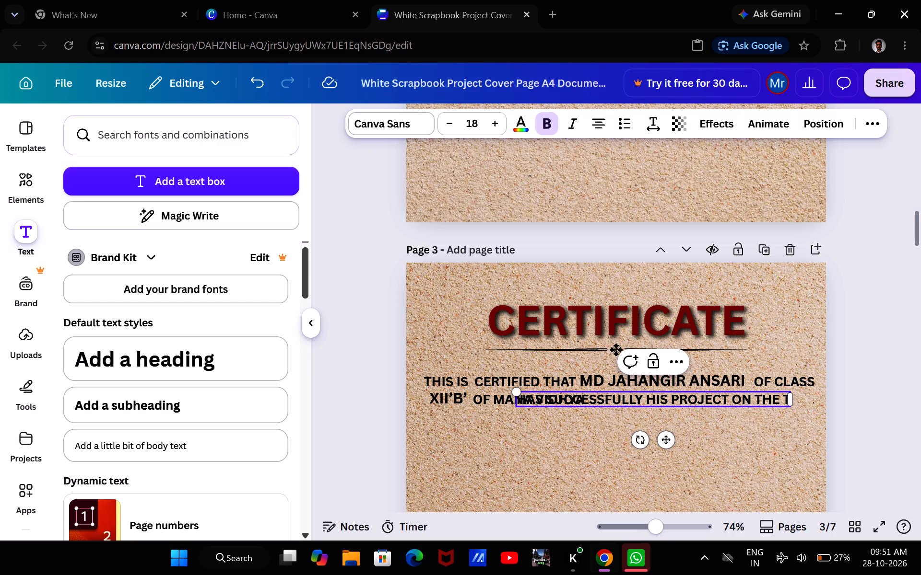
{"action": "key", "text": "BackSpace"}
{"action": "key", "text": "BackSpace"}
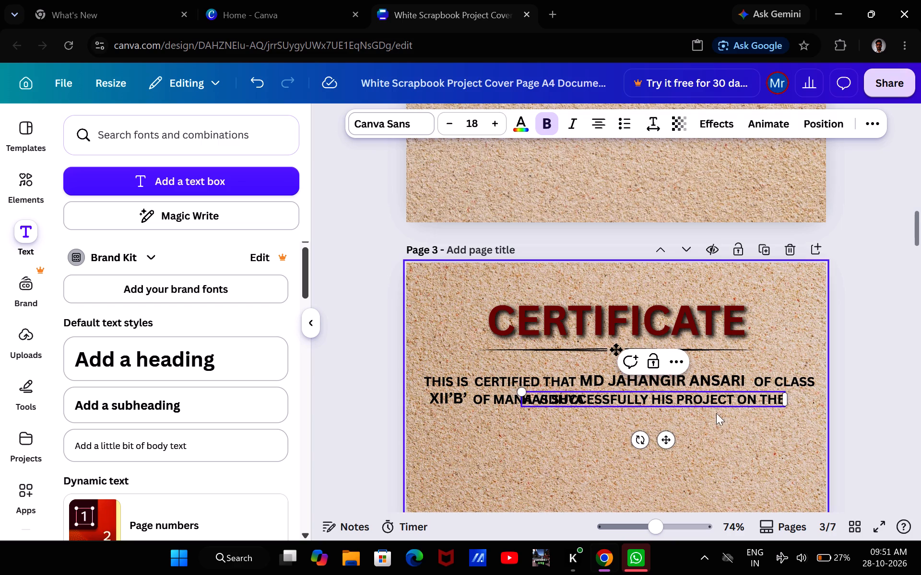
Move the lengthened text box right so that HAS starts just after OF MANA VIDHYA.
{"action": "left_click", "coordinate": [669, 439]}
{"action": "left_click_drag", "start_coordinate": [669, 439], "coordinate": [691, 435]}
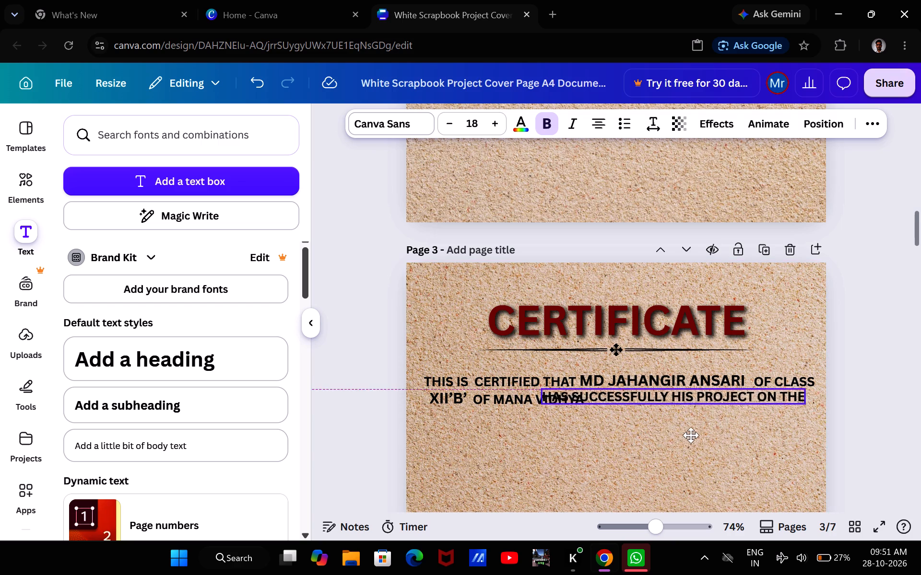
{"action": "left_click_drag", "start_coordinate": [691, 435], "coordinate": [738, 439]}
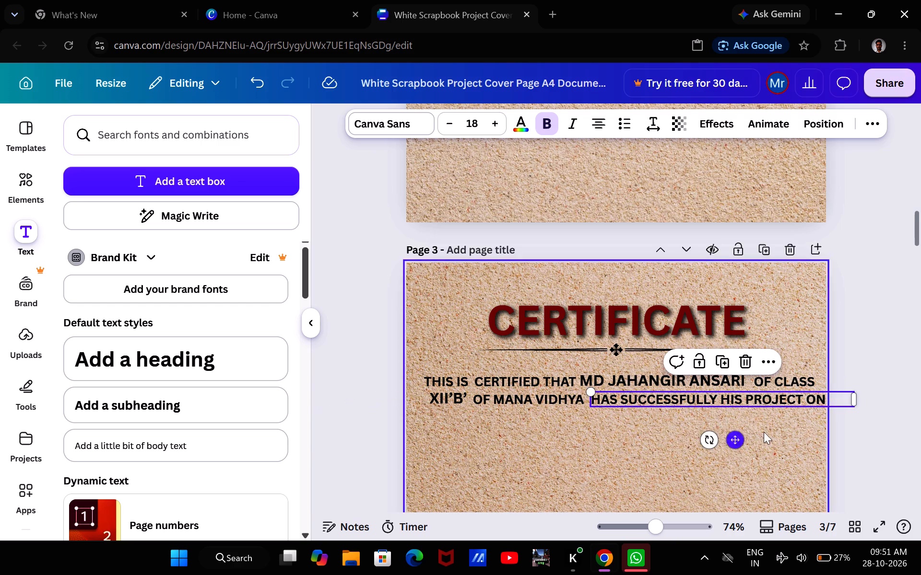
Insert a line break before THE in that text box and delete THE, leaving HAS SUCCESSFULLY HIS PROJECT ON.
{"action": "left_click", "coordinate": [841, 397]}
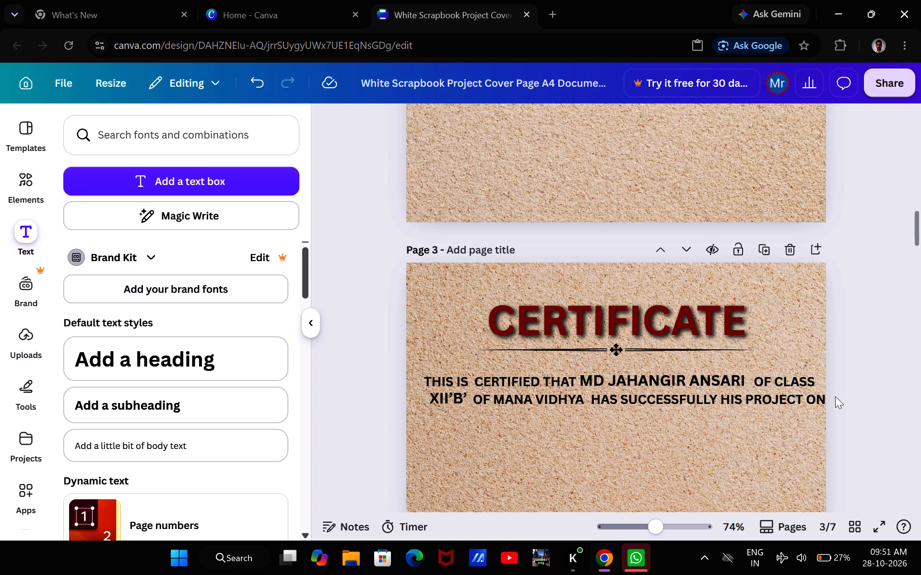
{"action": "left_click", "coordinate": [835, 396]}
{"action": "double_click", "coordinate": [812, 396]}
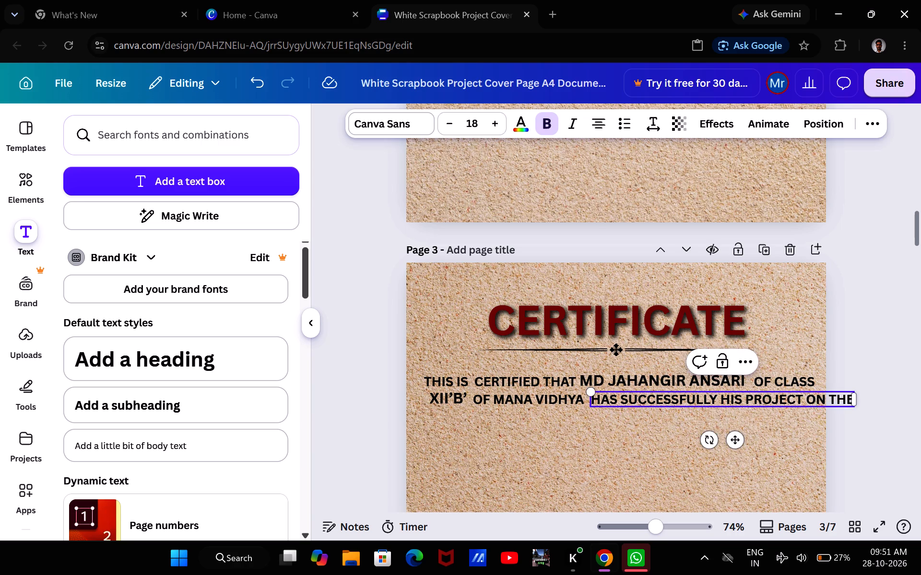
{"action": "left_click", "coordinate": [826, 396]}
{"action": "key", "text": "Right"}
{"action": "key", "text": "Left"}
{"action": "key", "text": "Return"}
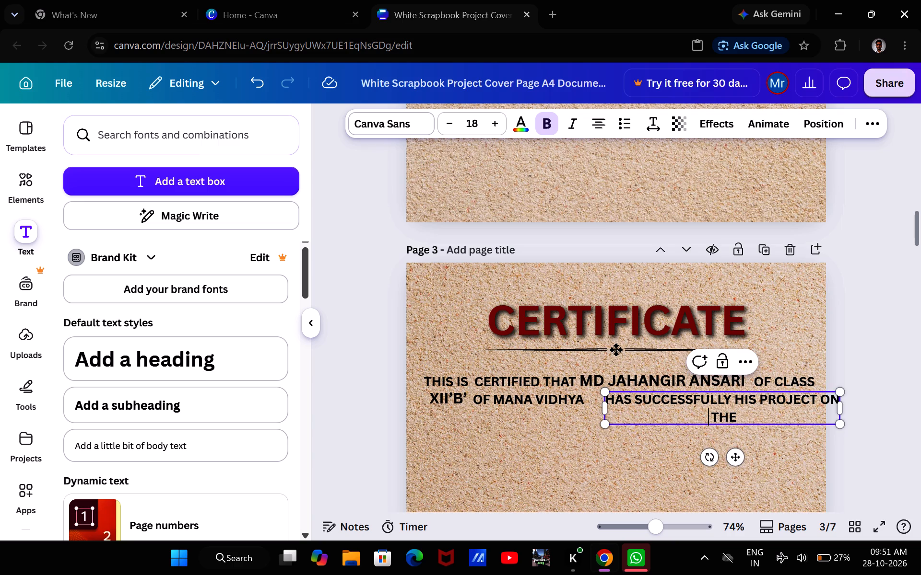
{"action": "key", "text": "Right"}
{"action": "key", "text": "Right"}
{"action": "key", "text": "Right"}
{"action": "key", "text": "Right"}
{"action": "key", "text": "BackSpace"}
{"action": "key", "text": "BackSpace"}
{"action": "key", "text": "BackSpace"}
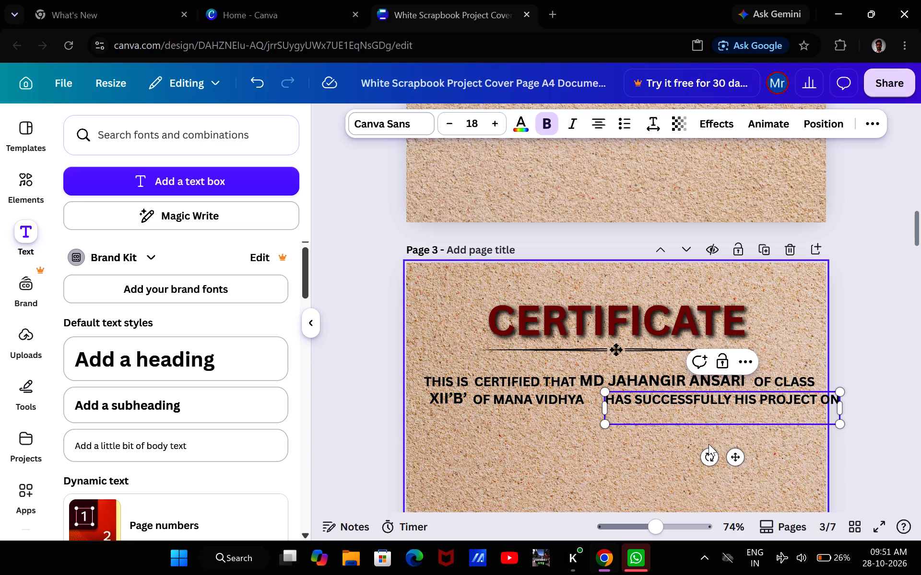
Move the shortened text box left until it directly follows OF MANA VIDHYA and fits inside the page edge.
{"action": "left_click", "coordinate": [688, 452]}
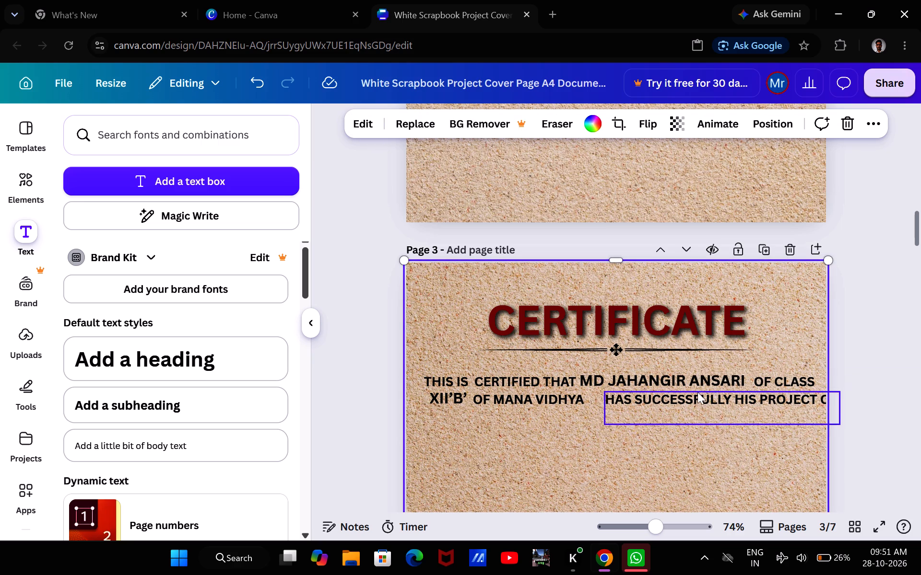
{"action": "left_click_drag", "start_coordinate": [697, 393], "coordinate": [673, 395]}
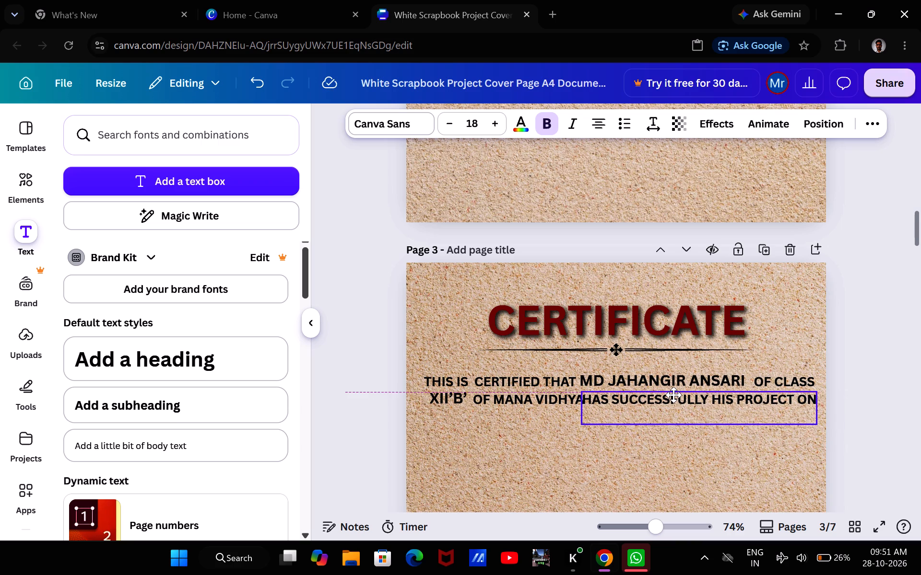
{"action": "left_click_drag", "start_coordinate": [673, 395], "coordinate": [679, 395]}
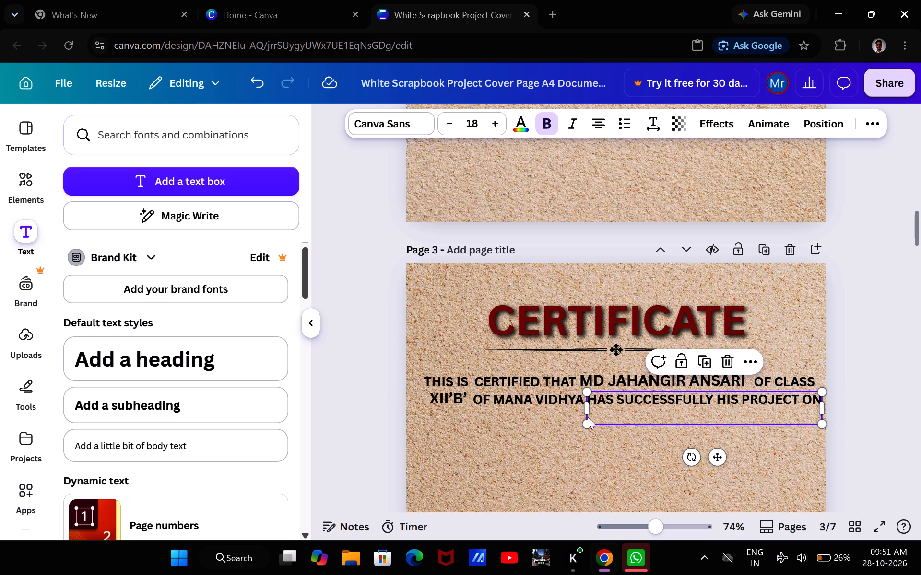
{"action": "left_click", "coordinate": [389, 423]}
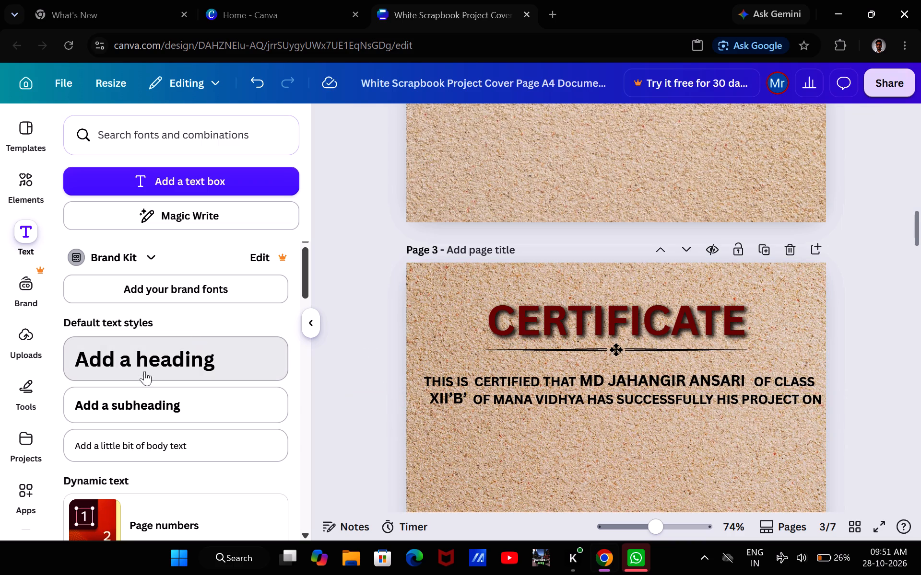
Add a subheading text box to page 3 at font size 18 reading THE.
{"action": "left_click", "coordinate": [115, 395]}
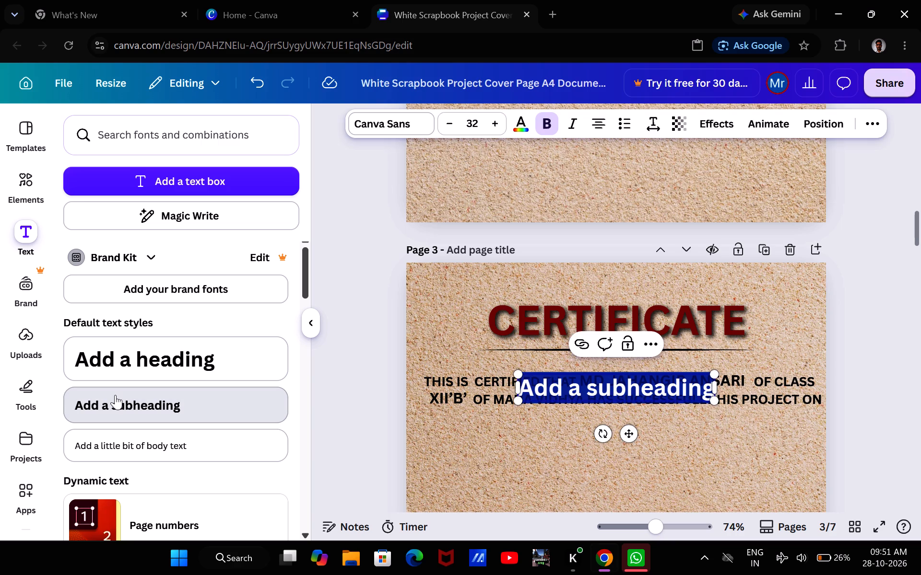
{"action": "triple_click", "coordinate": [448, 119]}
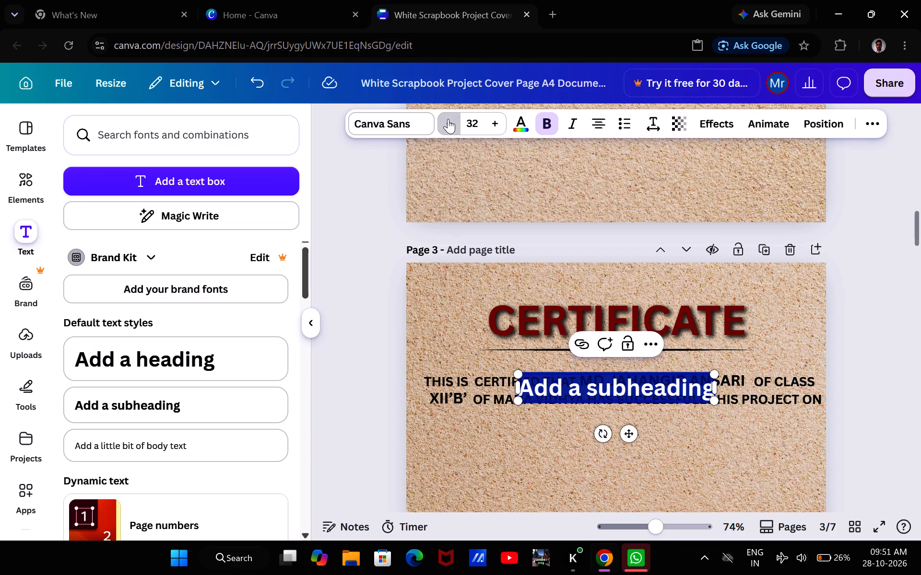
{"action": "triple_click", "coordinate": [448, 119]}
{"action": "double_click", "coordinate": [448, 119]}
{"action": "triple_click", "coordinate": [448, 119]}
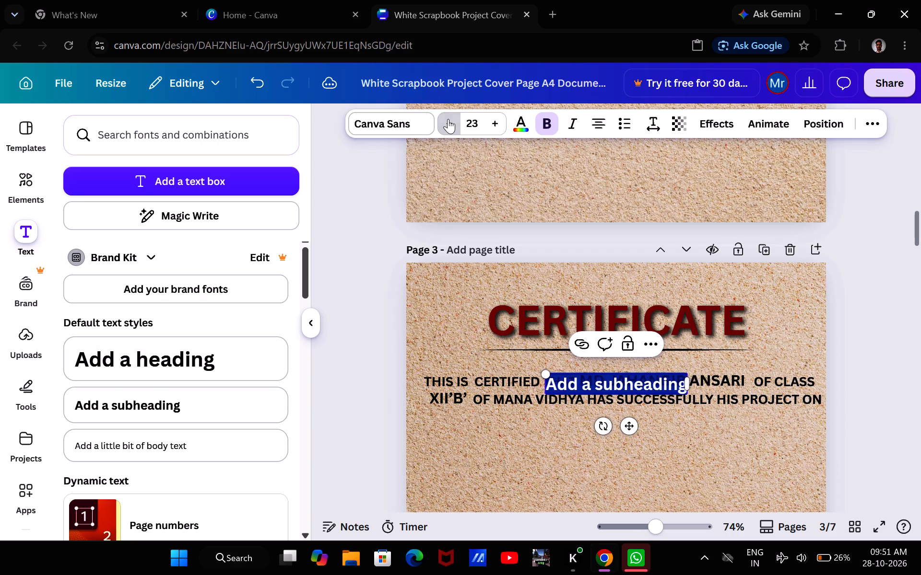
{"action": "left_click", "coordinate": [448, 119]}
{"action": "left_click", "coordinate": [448, 119]}
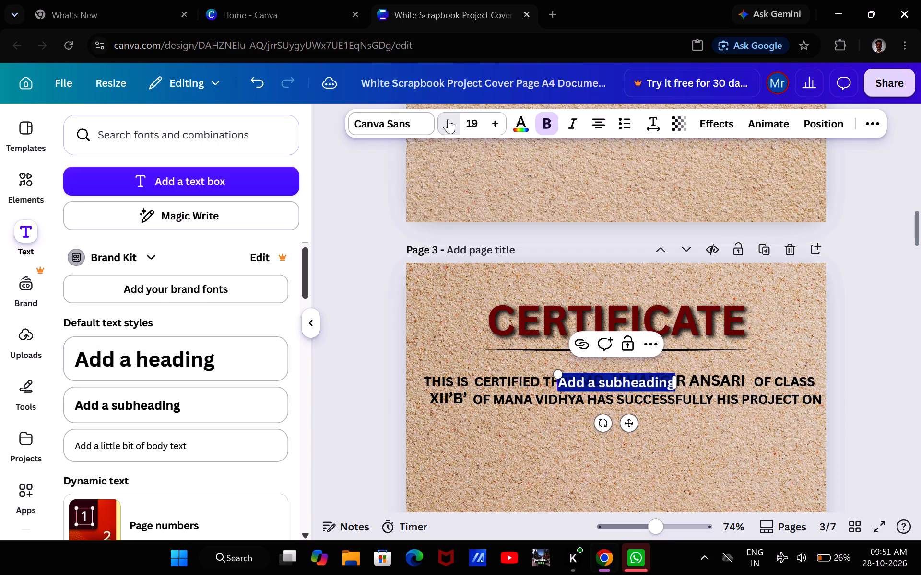
{"action": "left_click", "coordinate": [448, 119]}
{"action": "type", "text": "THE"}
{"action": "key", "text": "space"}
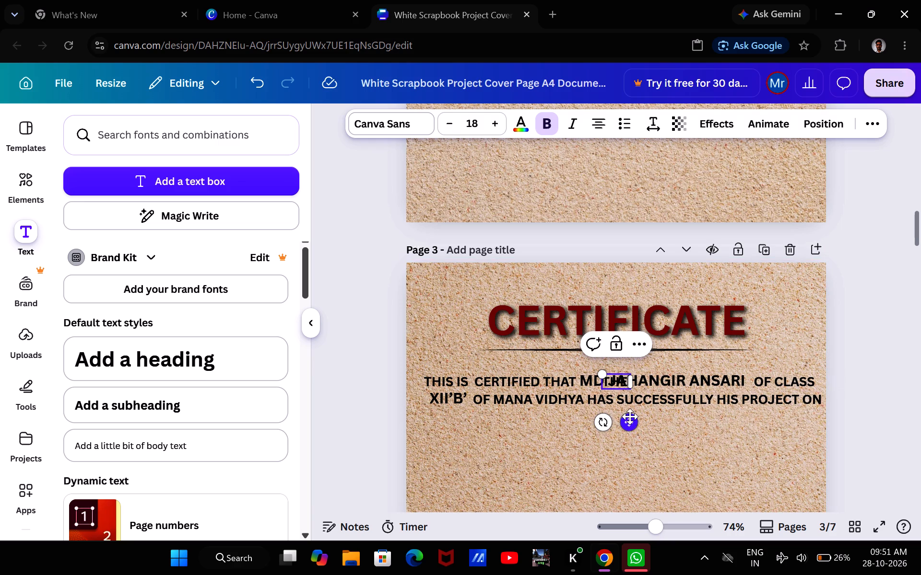
Move the THE text box just below the certificate's second line, under HAS SUCCESSFULLY.
{"action": "left_click_drag", "start_coordinate": [630, 417], "coordinate": [623, 448]}
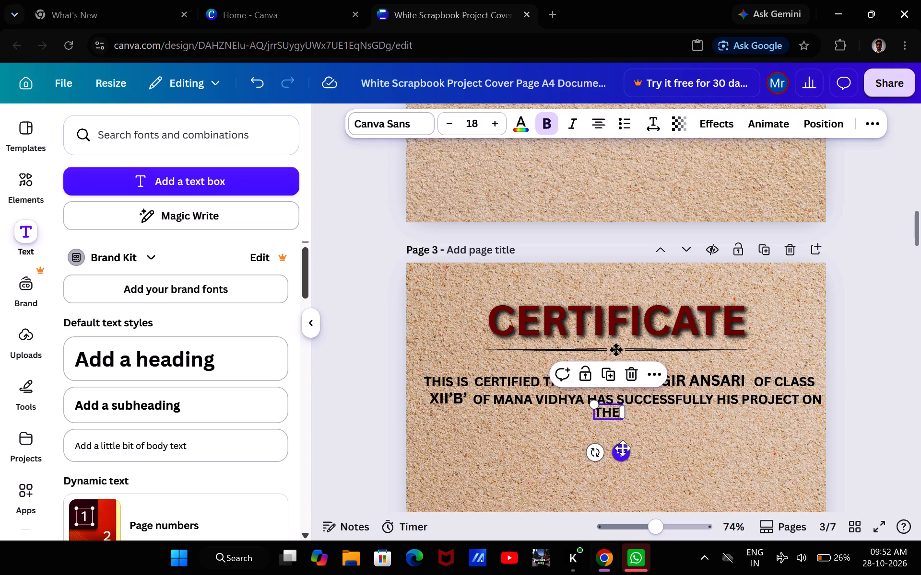
{"action": "left_click", "coordinate": [623, 448]}
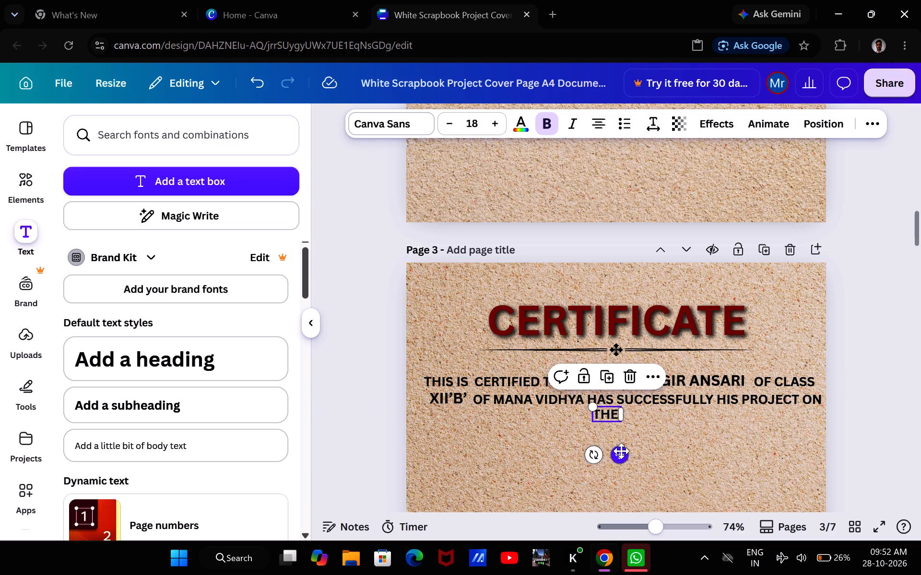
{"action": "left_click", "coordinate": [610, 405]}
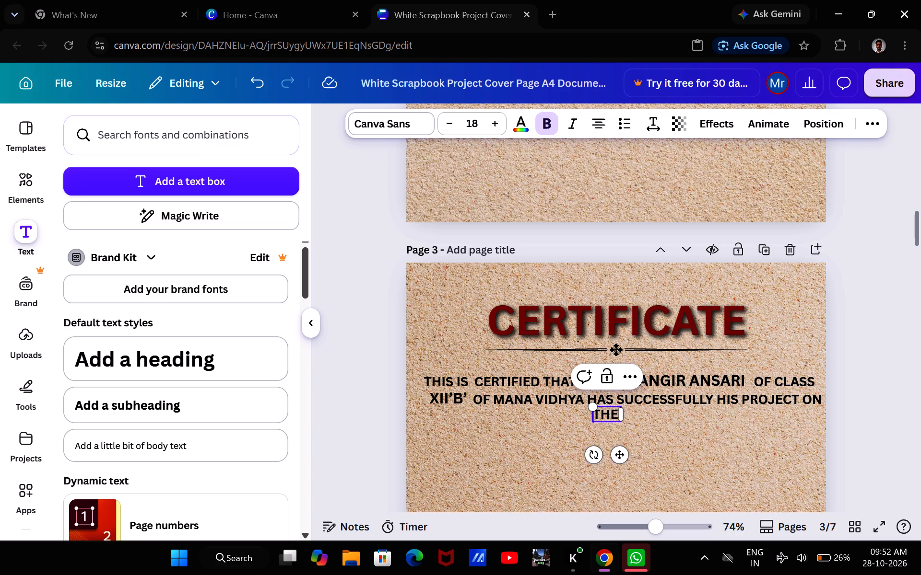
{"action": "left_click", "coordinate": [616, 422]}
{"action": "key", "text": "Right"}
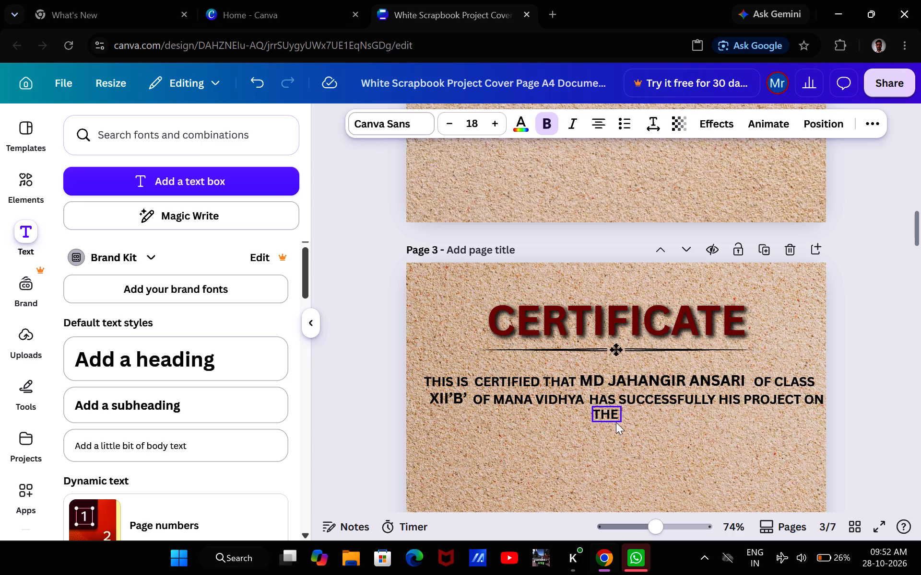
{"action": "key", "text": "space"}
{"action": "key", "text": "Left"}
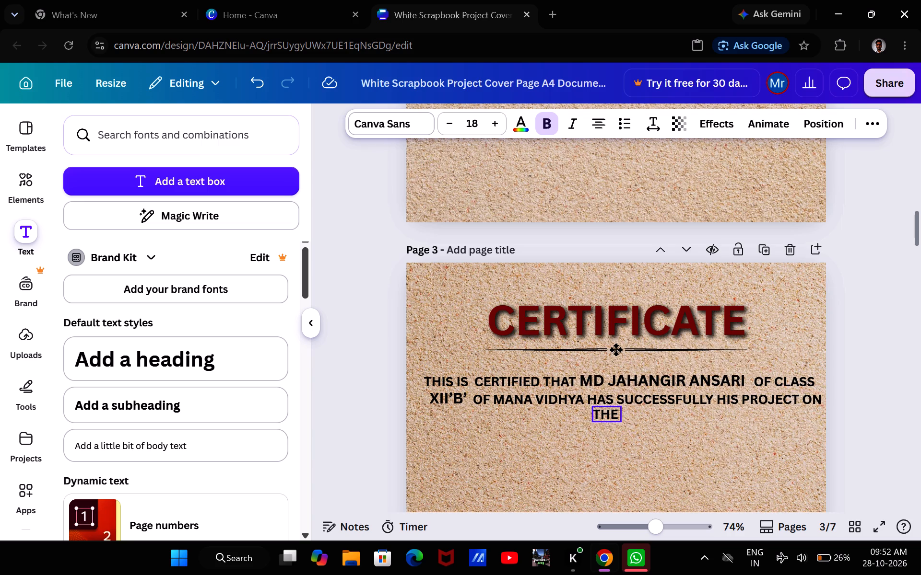
Append TOPIC after THE in the third-line text box.
{"action": "left_click", "coordinate": [608, 410]}
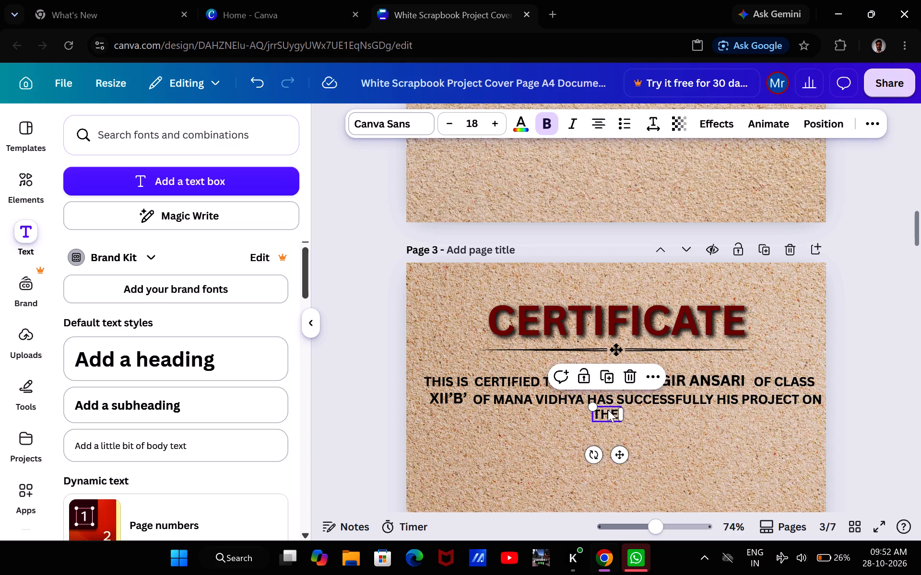
{"action": "double_click", "coordinate": [608, 410]}
{"action": "left_click", "coordinate": [608, 410]}
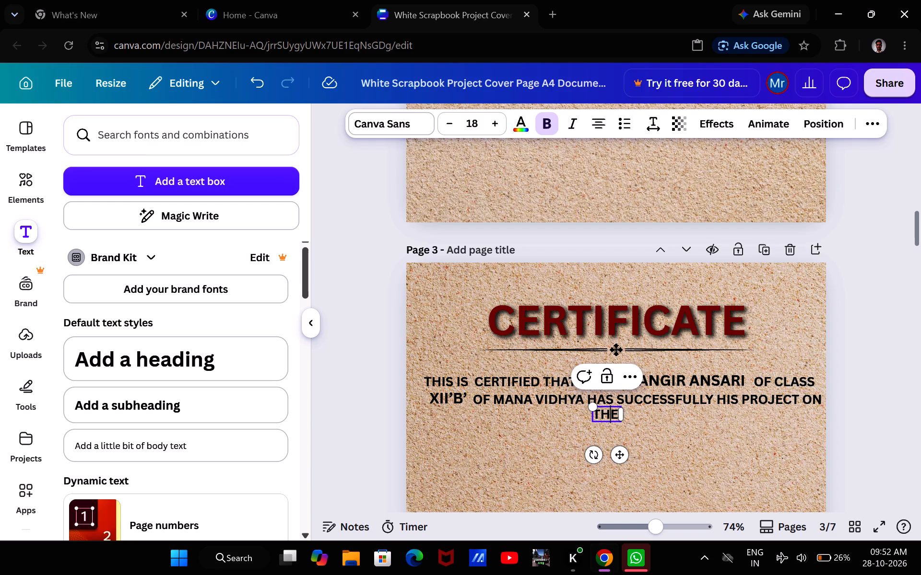
{"action": "key", "text": "Right"}
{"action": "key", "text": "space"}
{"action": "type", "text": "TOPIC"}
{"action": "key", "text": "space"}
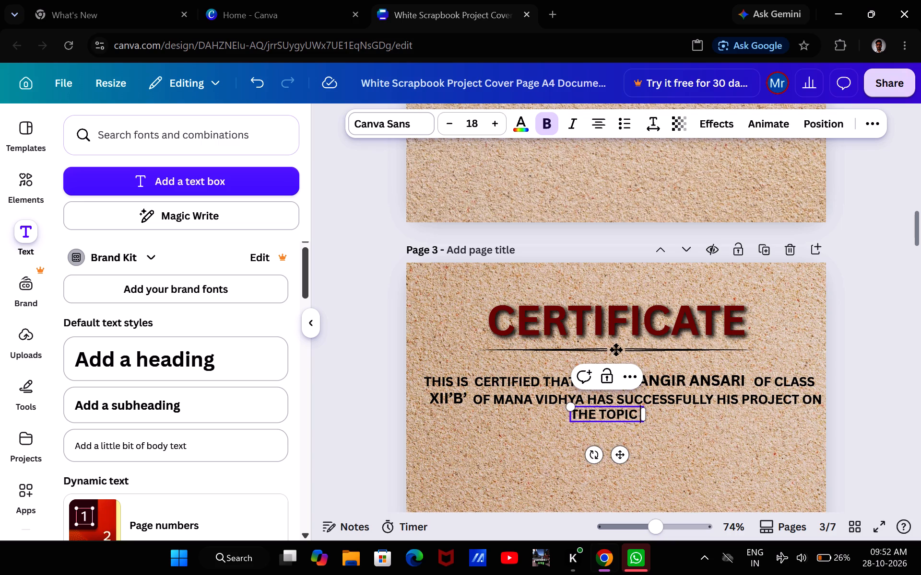
Continue the third-line text after THE TOPIC with UNDER THE SUP.
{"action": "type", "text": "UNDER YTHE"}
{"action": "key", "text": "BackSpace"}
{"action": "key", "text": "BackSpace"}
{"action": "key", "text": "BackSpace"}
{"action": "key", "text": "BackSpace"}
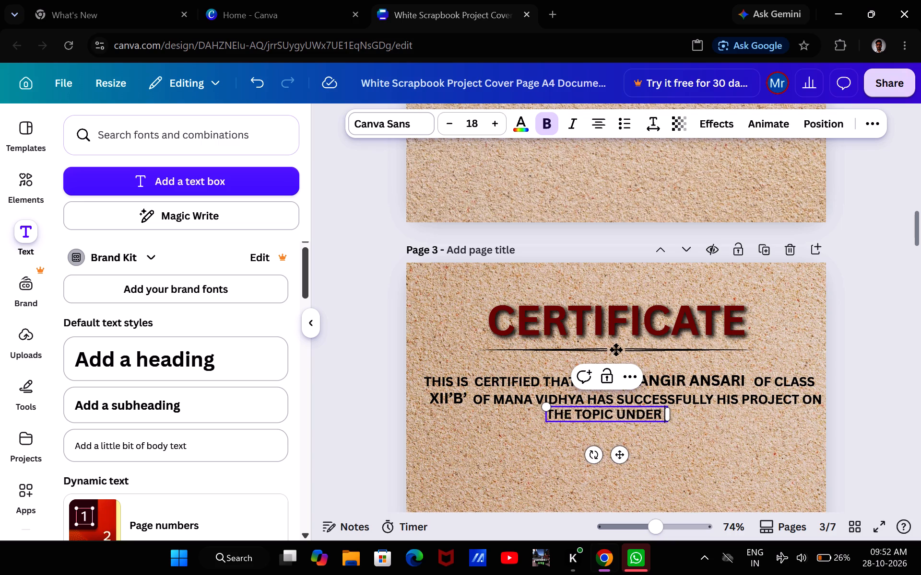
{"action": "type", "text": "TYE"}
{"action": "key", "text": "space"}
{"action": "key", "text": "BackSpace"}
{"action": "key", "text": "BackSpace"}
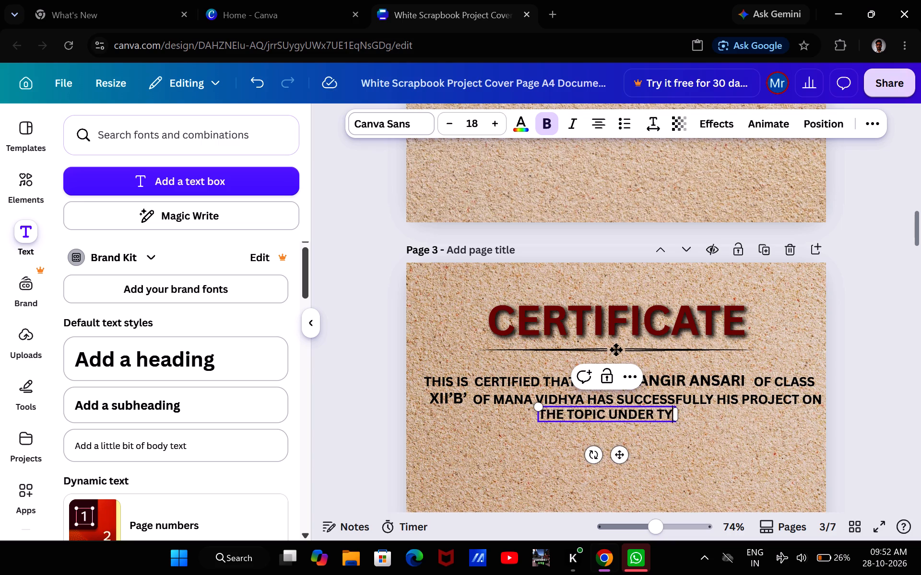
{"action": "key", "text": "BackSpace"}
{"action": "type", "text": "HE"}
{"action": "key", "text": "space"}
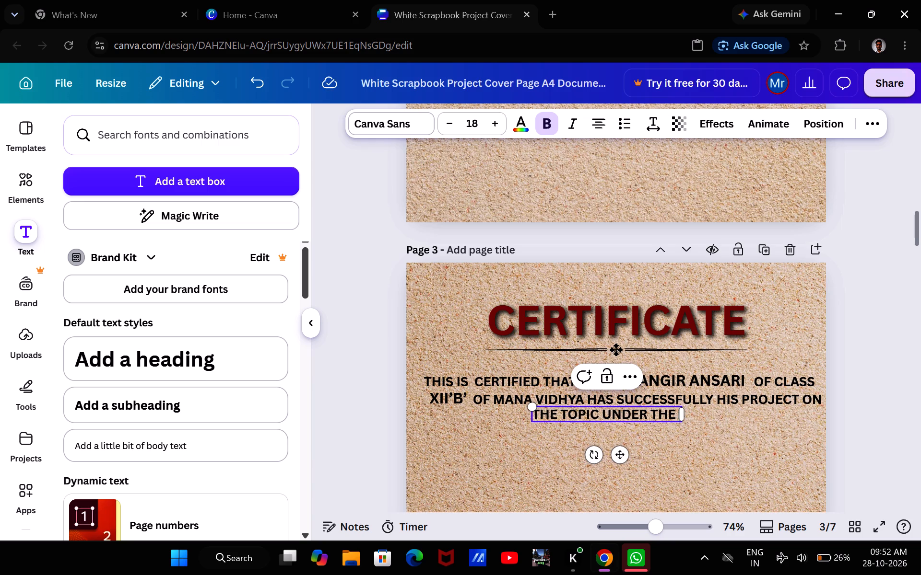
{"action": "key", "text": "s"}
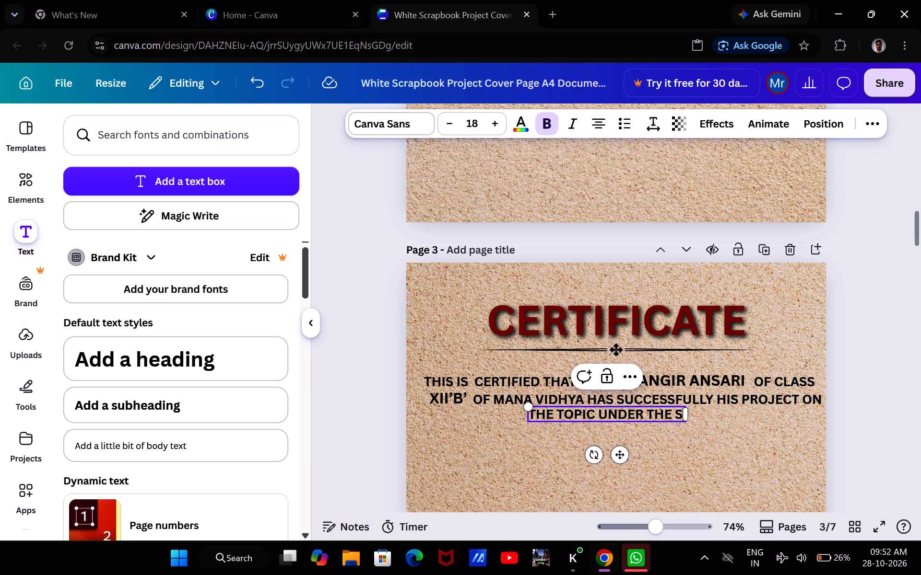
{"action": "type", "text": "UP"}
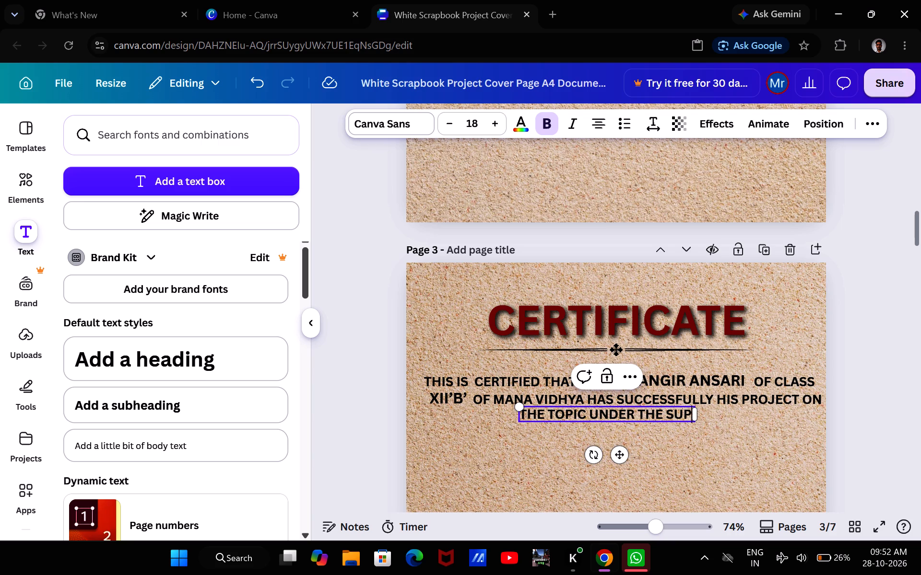
Insert RUSTING OF IRON between TOPIC and UNDER in the third-line text.
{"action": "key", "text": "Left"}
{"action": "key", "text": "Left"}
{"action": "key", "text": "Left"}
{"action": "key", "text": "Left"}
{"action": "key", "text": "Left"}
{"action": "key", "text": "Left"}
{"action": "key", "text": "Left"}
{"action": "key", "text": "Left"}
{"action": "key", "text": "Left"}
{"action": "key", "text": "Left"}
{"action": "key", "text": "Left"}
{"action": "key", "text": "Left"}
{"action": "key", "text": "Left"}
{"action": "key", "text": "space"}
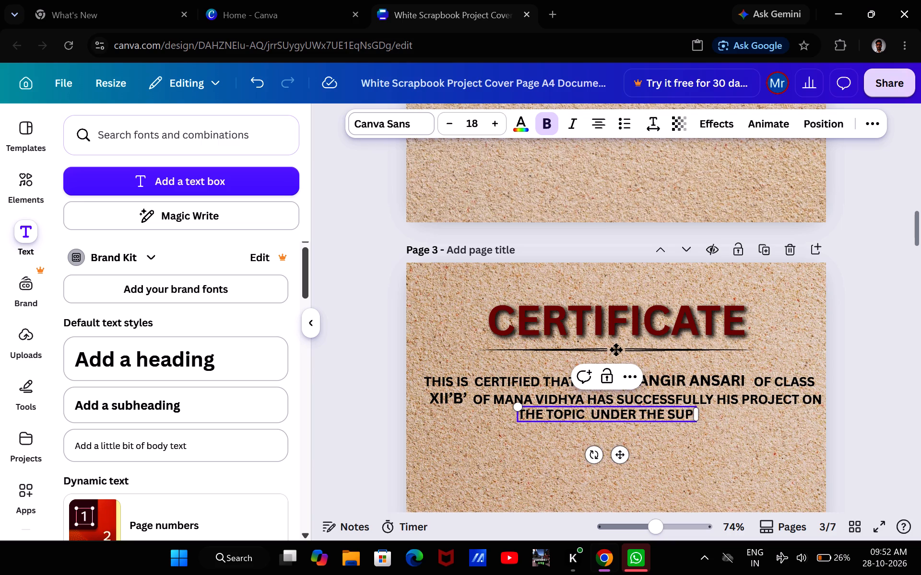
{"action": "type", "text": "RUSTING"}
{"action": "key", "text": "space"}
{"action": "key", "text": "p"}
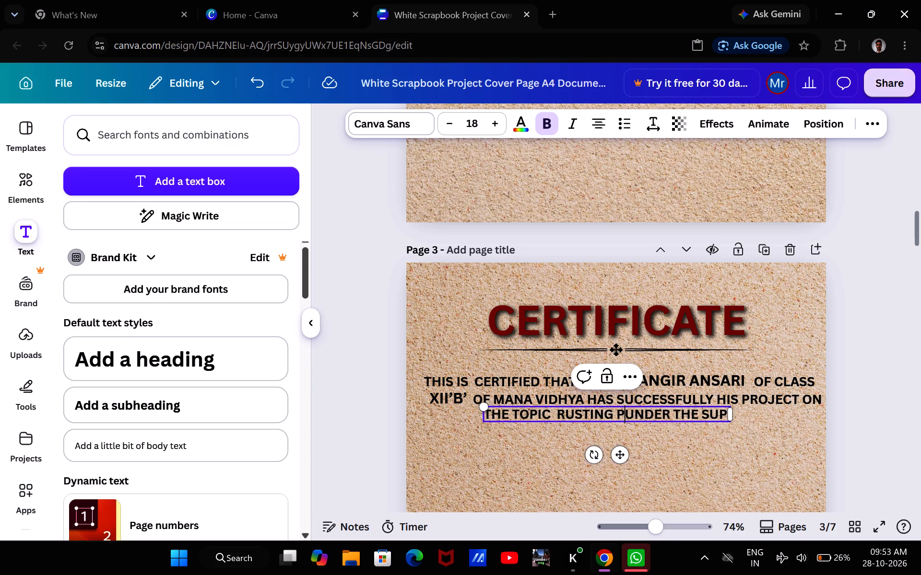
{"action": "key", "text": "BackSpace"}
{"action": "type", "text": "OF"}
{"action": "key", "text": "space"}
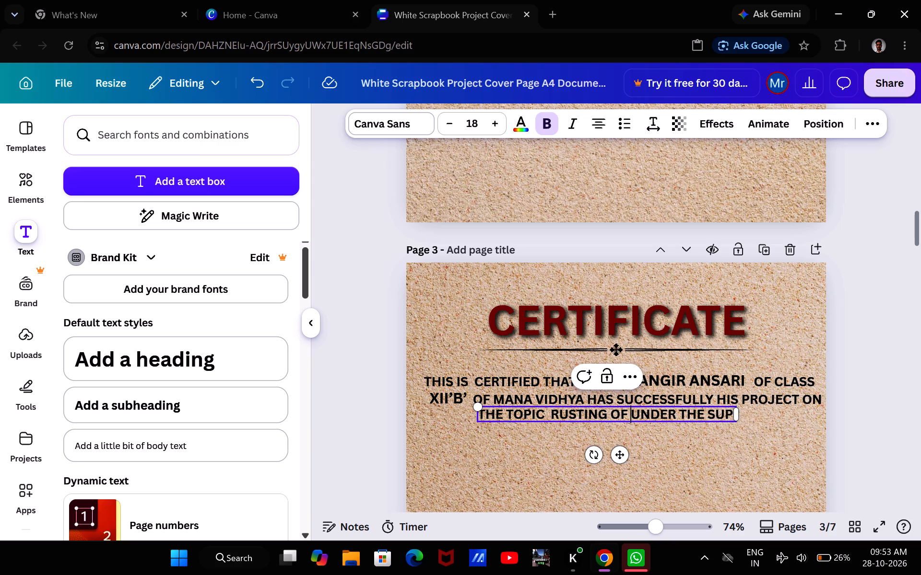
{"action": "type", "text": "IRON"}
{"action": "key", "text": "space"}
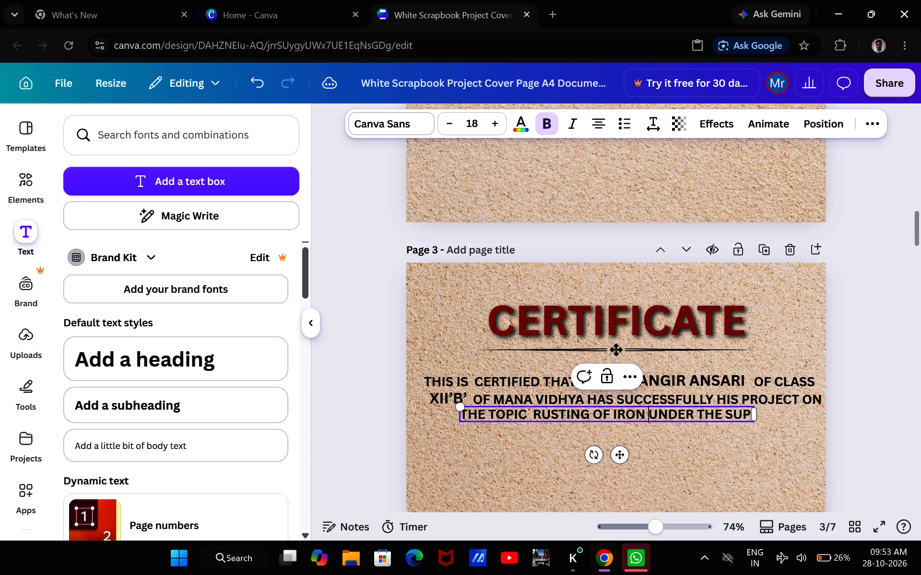
Move the third-line text box left and slightly down so that it starts level with THIS IS.
{"action": "left_click", "coordinate": [617, 455]}
{"action": "left_click_drag", "start_coordinate": [617, 455], "coordinate": [584, 458]}
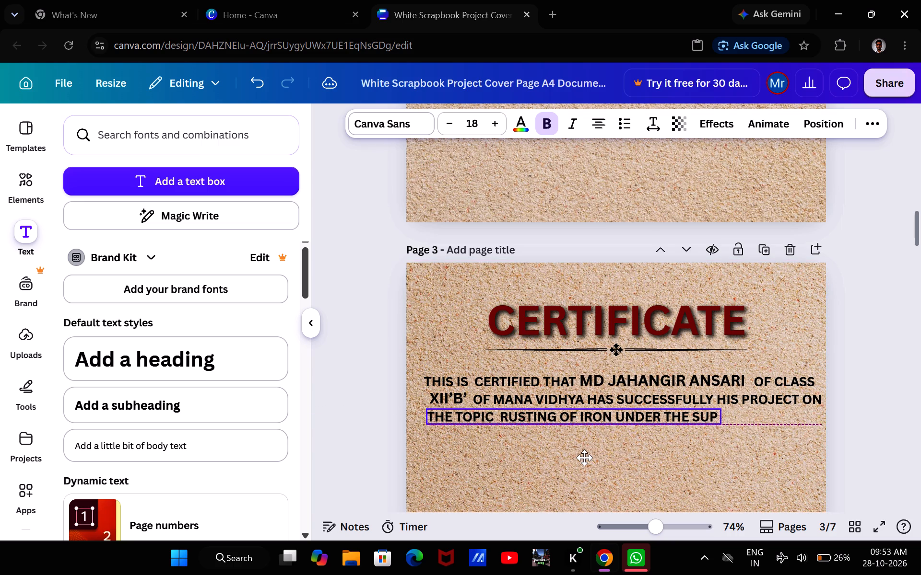
{"action": "left_click_drag", "start_coordinate": [584, 458], "coordinate": [582, 457]}
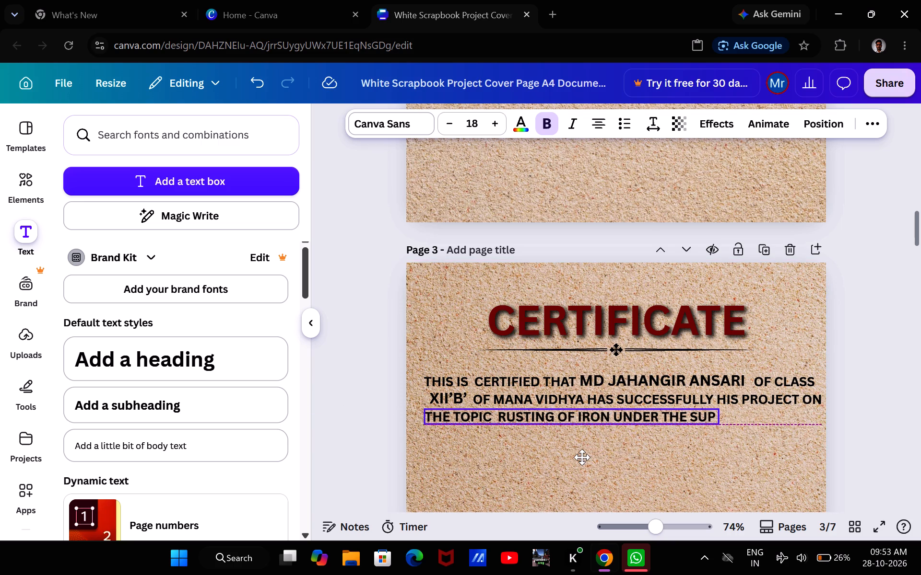
{"action": "left_click_drag", "start_coordinate": [582, 457], "coordinate": [581, 457]}
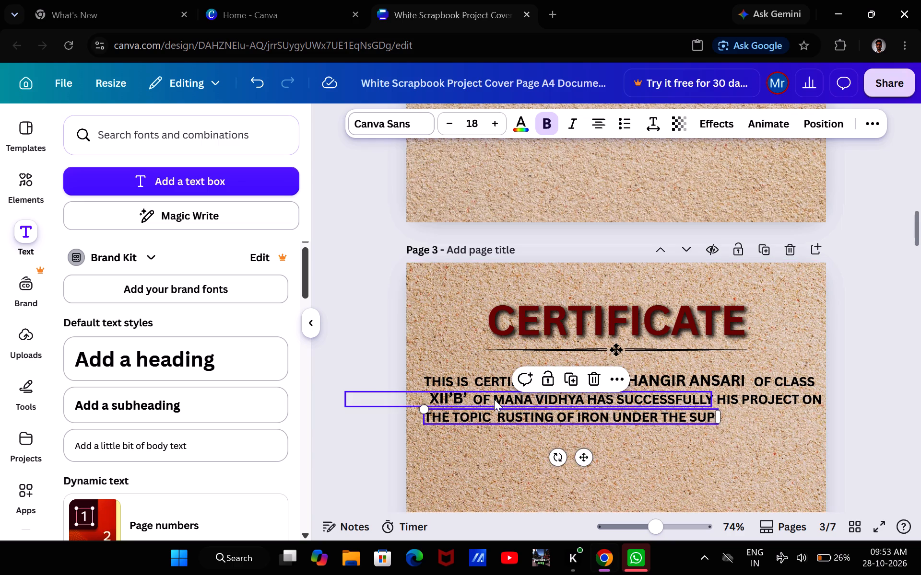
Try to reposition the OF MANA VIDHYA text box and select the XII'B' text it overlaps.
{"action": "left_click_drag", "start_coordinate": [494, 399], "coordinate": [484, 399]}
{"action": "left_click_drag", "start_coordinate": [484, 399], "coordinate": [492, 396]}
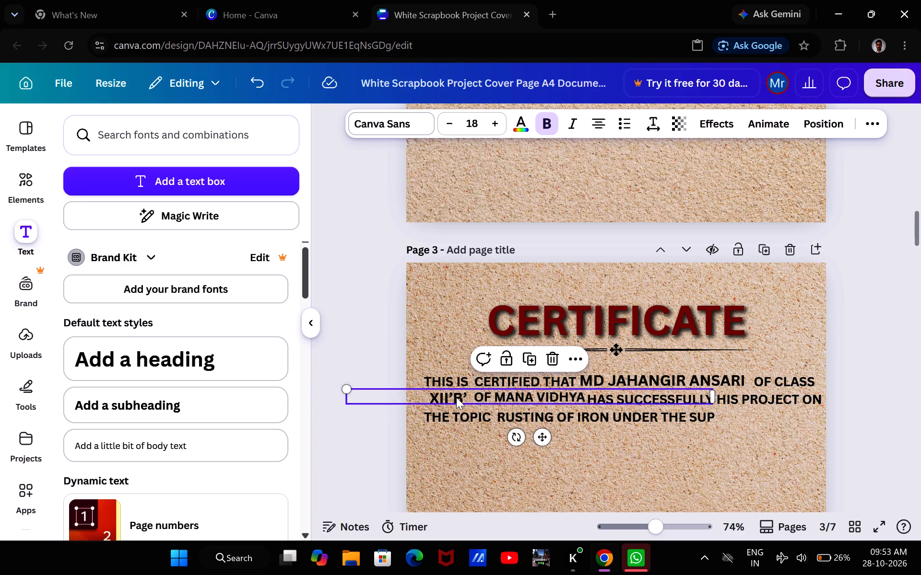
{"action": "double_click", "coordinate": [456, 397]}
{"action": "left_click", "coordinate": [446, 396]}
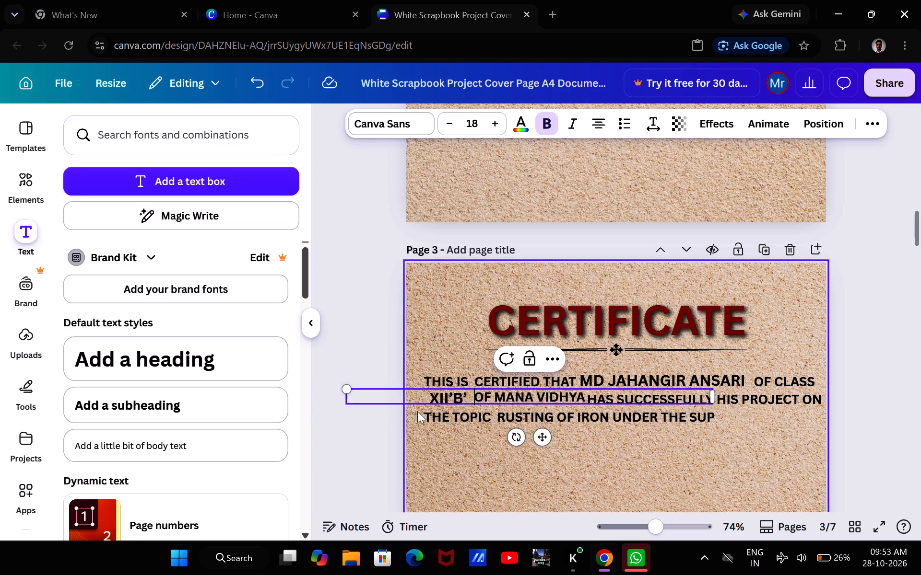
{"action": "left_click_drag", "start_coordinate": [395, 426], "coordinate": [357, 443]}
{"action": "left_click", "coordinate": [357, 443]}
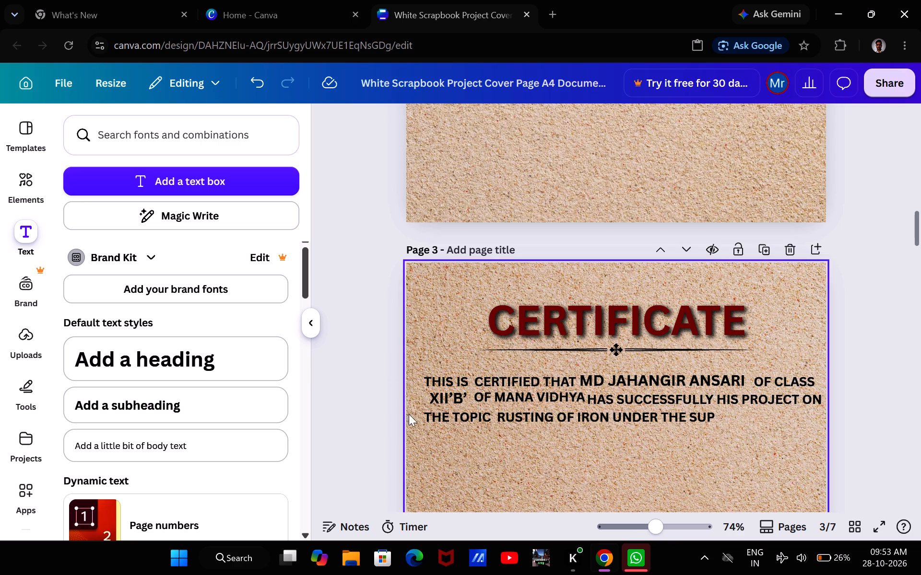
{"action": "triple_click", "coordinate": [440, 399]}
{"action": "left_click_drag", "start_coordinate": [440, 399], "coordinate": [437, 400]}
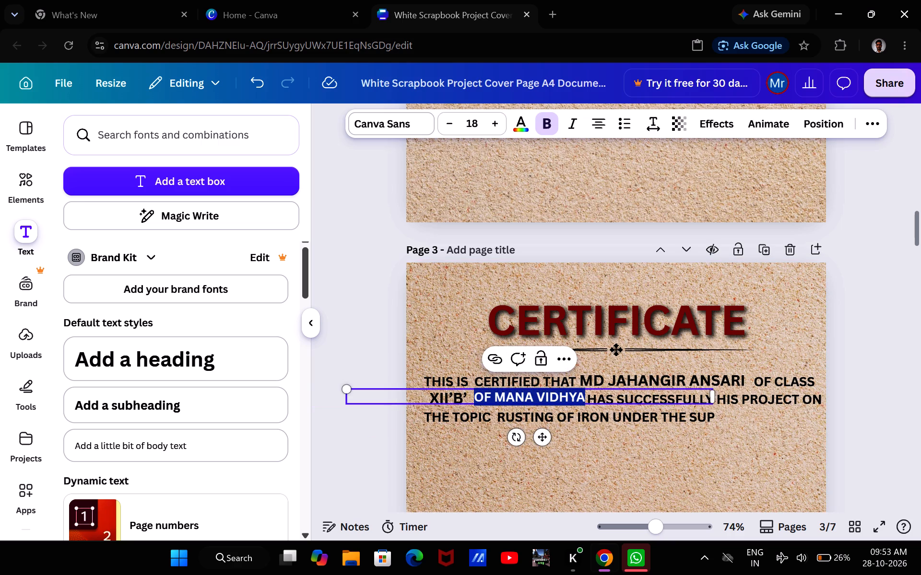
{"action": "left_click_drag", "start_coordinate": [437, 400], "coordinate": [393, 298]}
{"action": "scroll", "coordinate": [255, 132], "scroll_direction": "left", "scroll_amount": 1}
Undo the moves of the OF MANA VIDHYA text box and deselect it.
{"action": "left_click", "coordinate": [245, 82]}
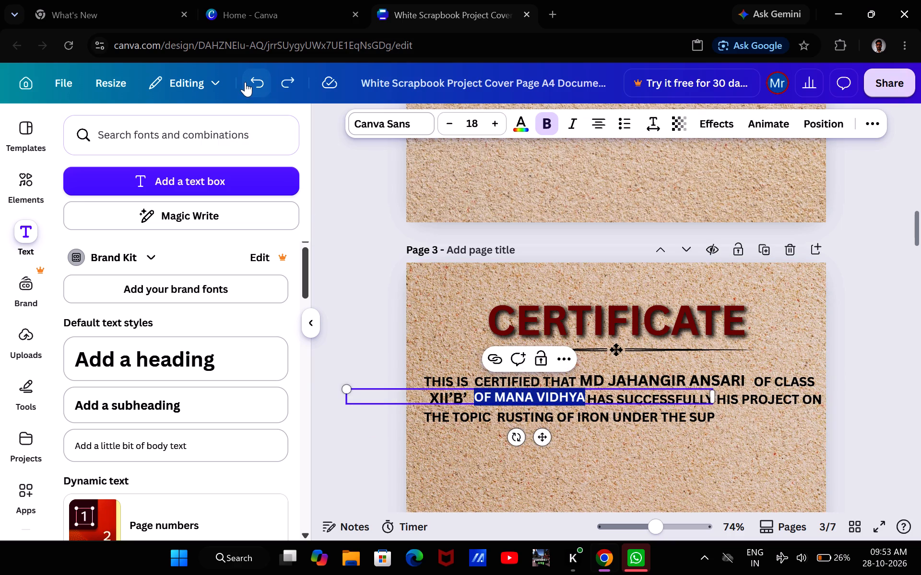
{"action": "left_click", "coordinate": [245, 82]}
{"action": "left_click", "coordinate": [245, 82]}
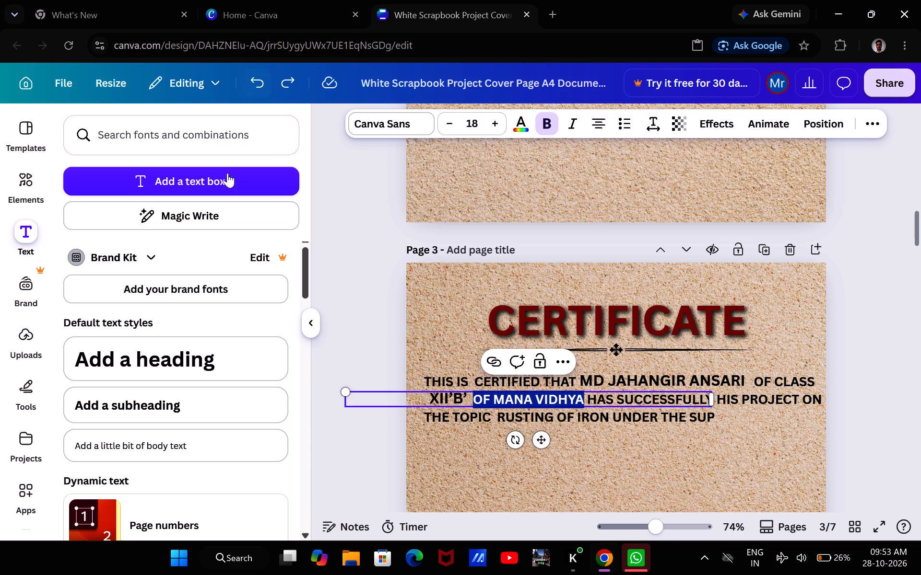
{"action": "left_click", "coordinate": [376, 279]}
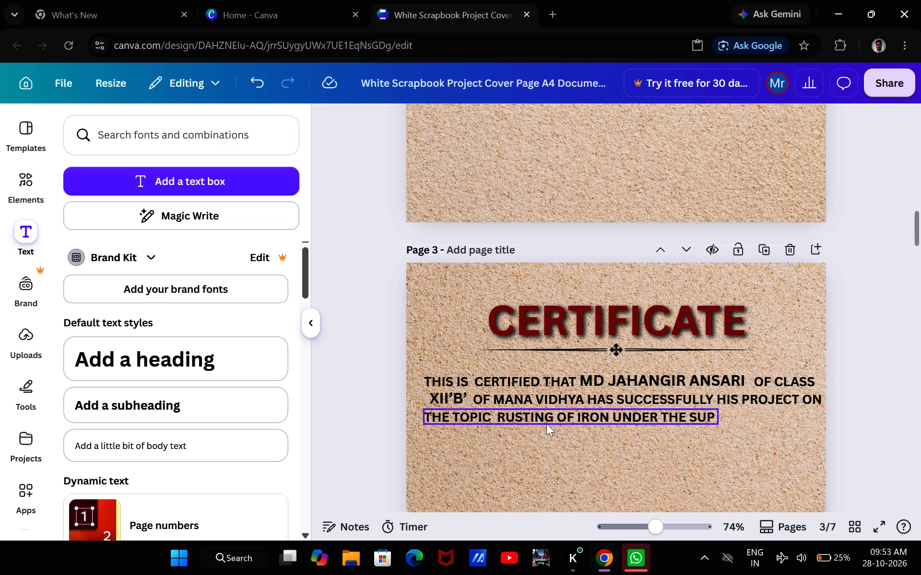
Enclose RUSTING OF IRON in single quotation marks in the third line of page 3's certificate text.
{"action": "scroll", "coordinate": [546, 424], "scroll_direction": "up", "scroll_amount": 5}
{"action": "scroll", "coordinate": [546, 424], "scroll_direction": "right", "scroll_amount": 1}
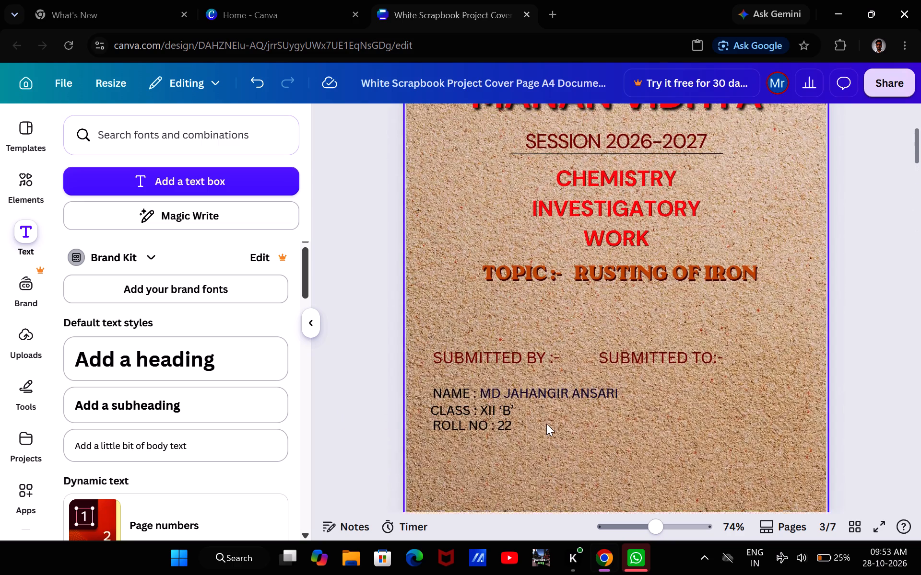
{"action": "scroll", "coordinate": [546, 424], "scroll_direction": "right", "scroll_amount": 1}
{"action": "scroll", "coordinate": [546, 424], "scroll_direction": "down", "scroll_amount": 1}
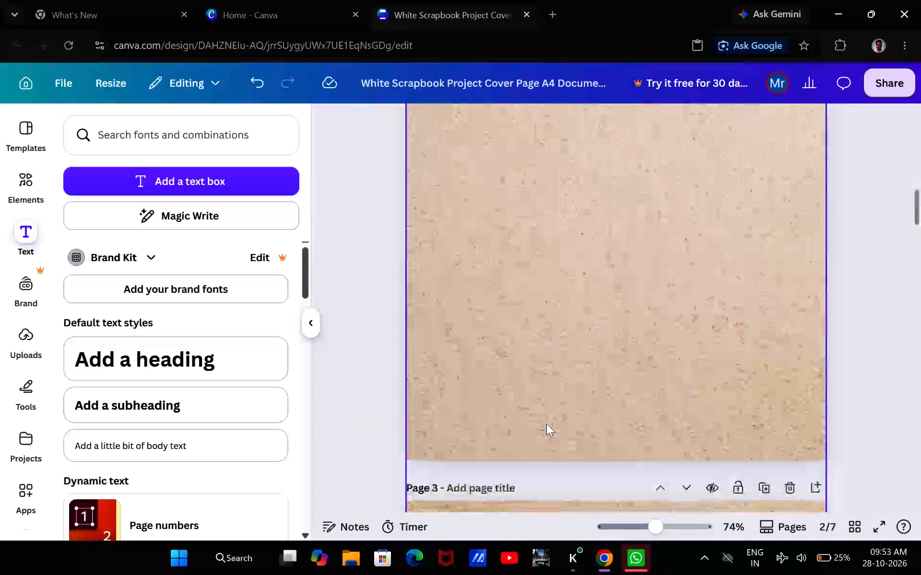
{"action": "scroll", "coordinate": [546, 424], "scroll_direction": "down", "scroll_amount": 3}
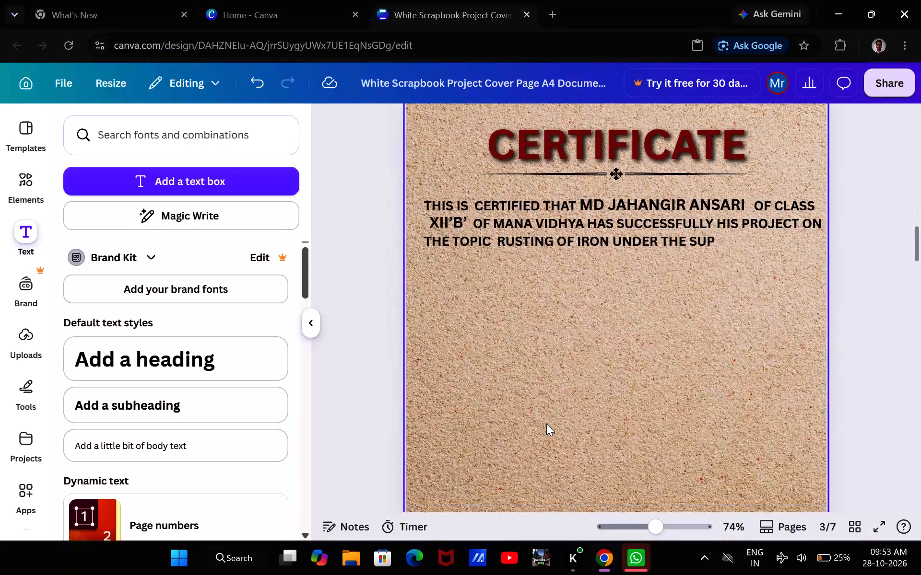
{"action": "scroll", "coordinate": [546, 424], "scroll_direction": "down", "scroll_amount": 1}
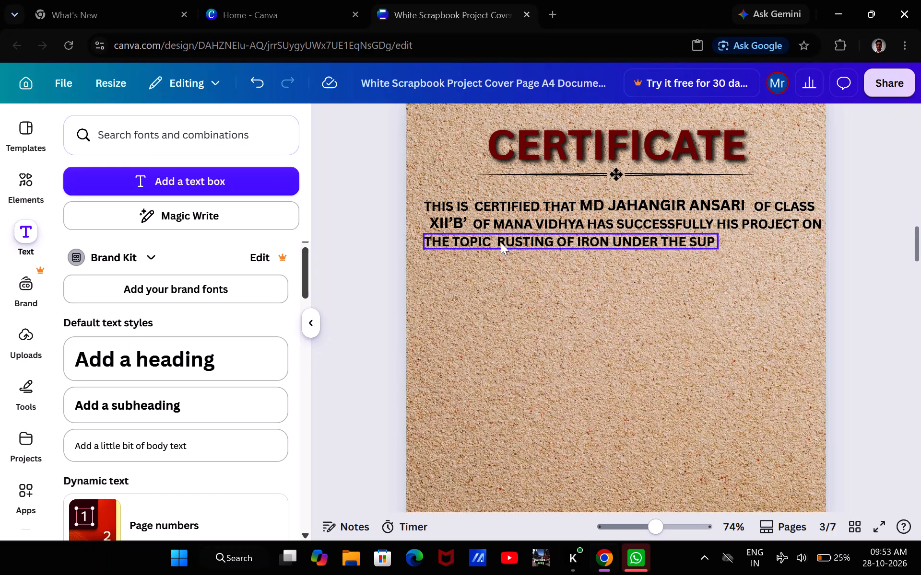
{"action": "left_click", "coordinate": [505, 241]}
{"action": "left_click", "coordinate": [521, 239]}
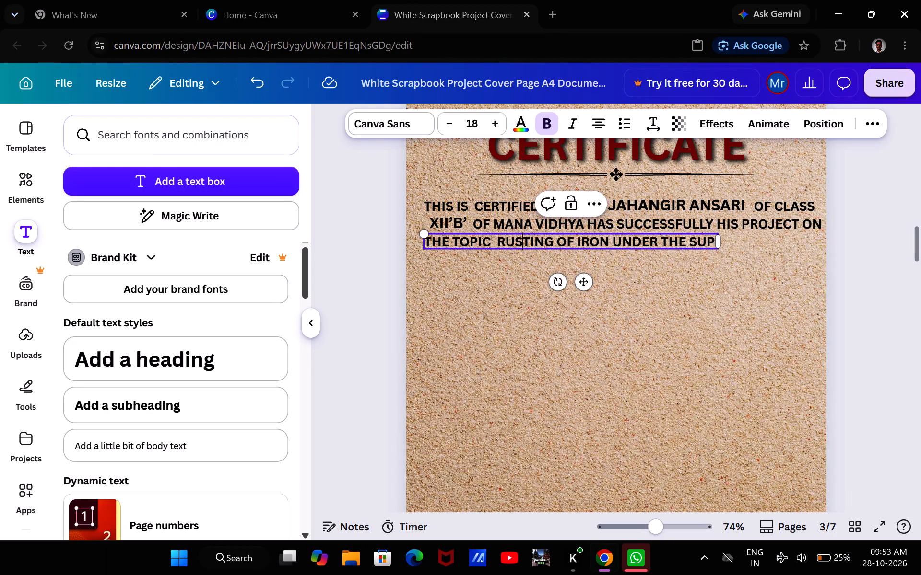
{"action": "left_click", "coordinate": [521, 239]}
{"action": "key", "text": "Left"}
{"action": "key", "text": "Left"}
{"action": "key", "text": "Left"}
{"action": "key", "text": "apostrophe"}
{"action": "key", "text": "Right"}
{"action": "key", "text": "Right"}
{"action": "key", "text": "Right"}
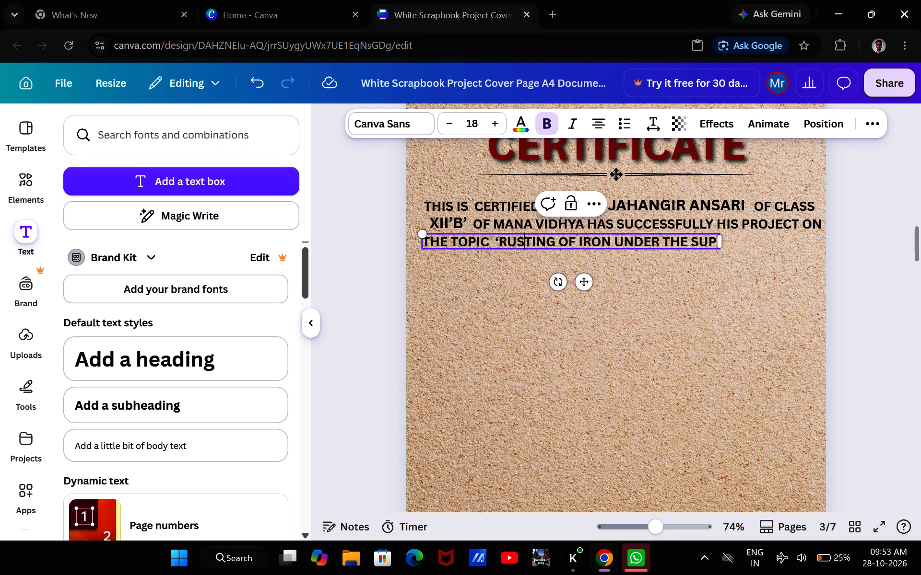
{"action": "key", "text": "Right"}
{"action": "key", "text": "Right"}
{"action": "key", "text": "Right"}
{"action": "key", "text": "Right"}
{"action": "key", "text": "Right"}
{"action": "key", "text": "Right"}
{"action": "key", "text": "Right"}
{"action": "key", "text": "Right"}
{"action": "key", "text": "Right"}
{"action": "key", "text": "Right"}
{"action": "key", "text": "Right"}
{"action": "key", "text": "Right"}
{"action": "key", "text": "apostrophe"}
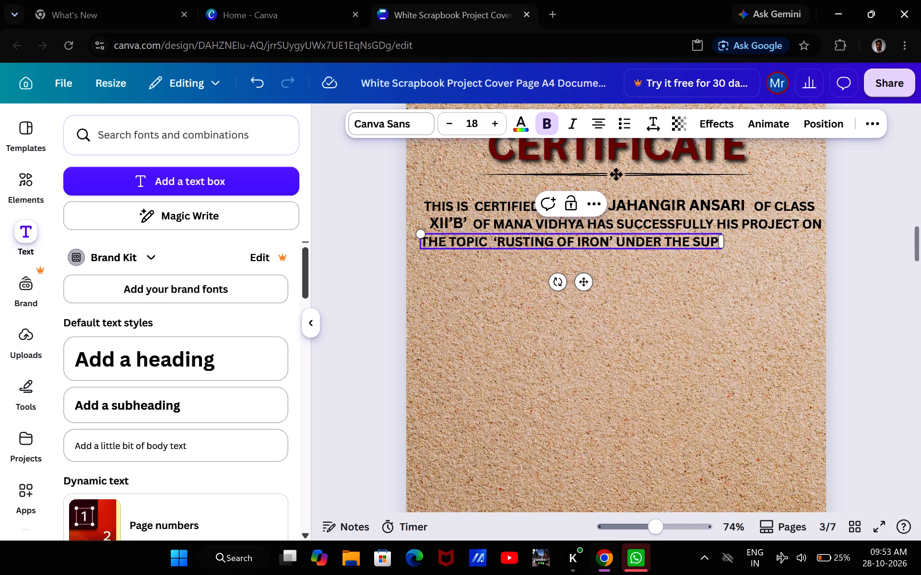
Move the overlapping OF MANA VIDHYA text box up out of the way and rewrite the class text as XII 'B'.
{"action": "scroll", "coordinate": [521, 239], "scroll_direction": "up", "scroll_amount": 1}
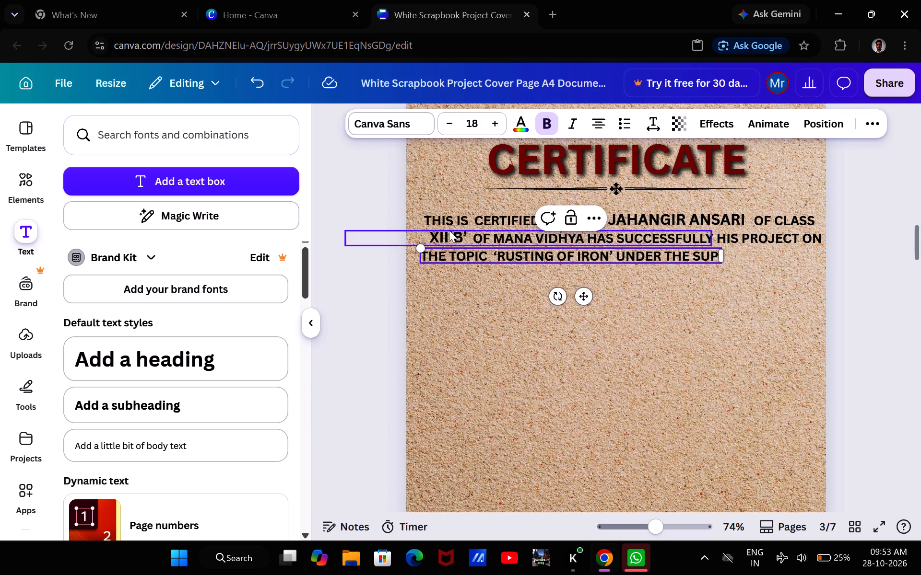
{"action": "left_click", "coordinate": [449, 230]}
{"action": "left_click_drag", "start_coordinate": [463, 235], "coordinate": [464, 208]}
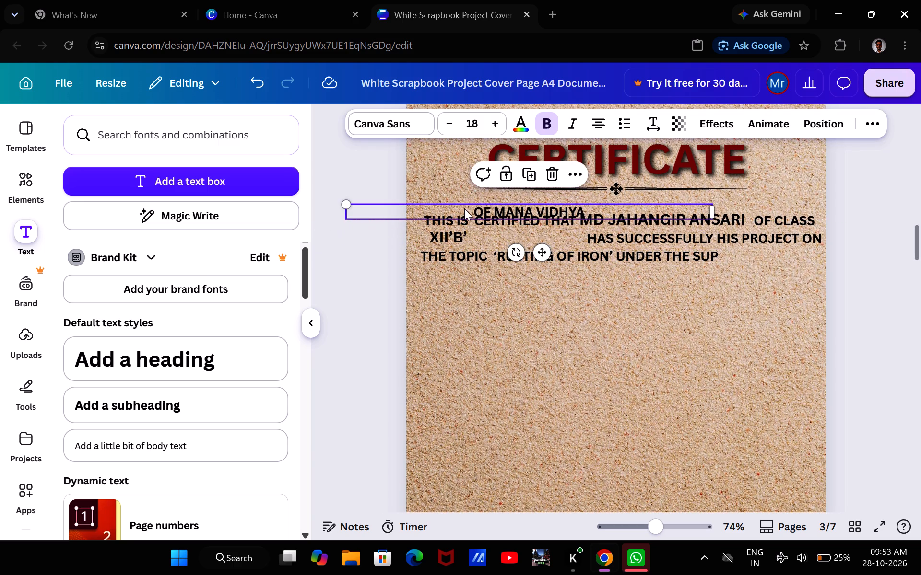
{"action": "left_click", "coordinate": [456, 230]}
{"action": "left_click", "coordinate": [456, 230]}
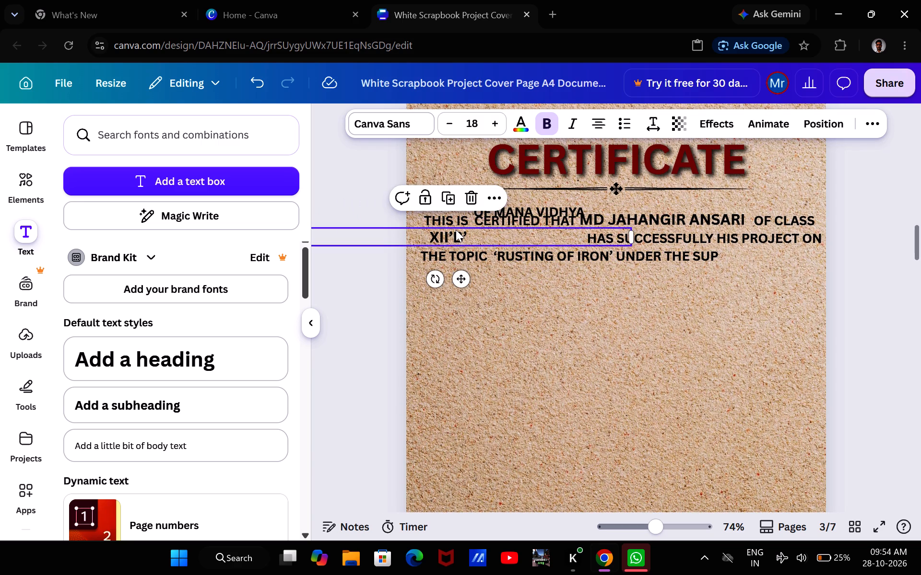
{"action": "left_click", "coordinate": [465, 234]}
{"action": "key", "text": "BackSpace"}
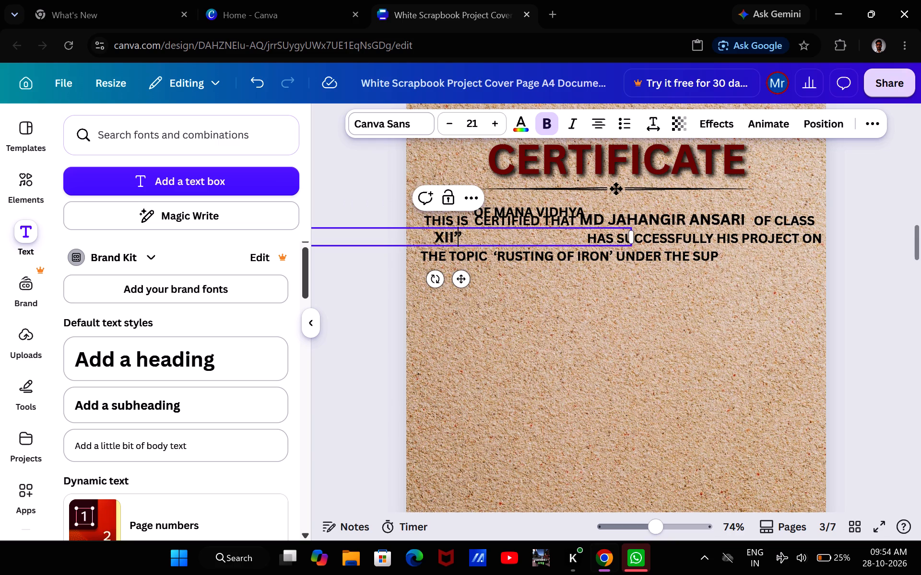
{"action": "key", "text": "BackSpace"}
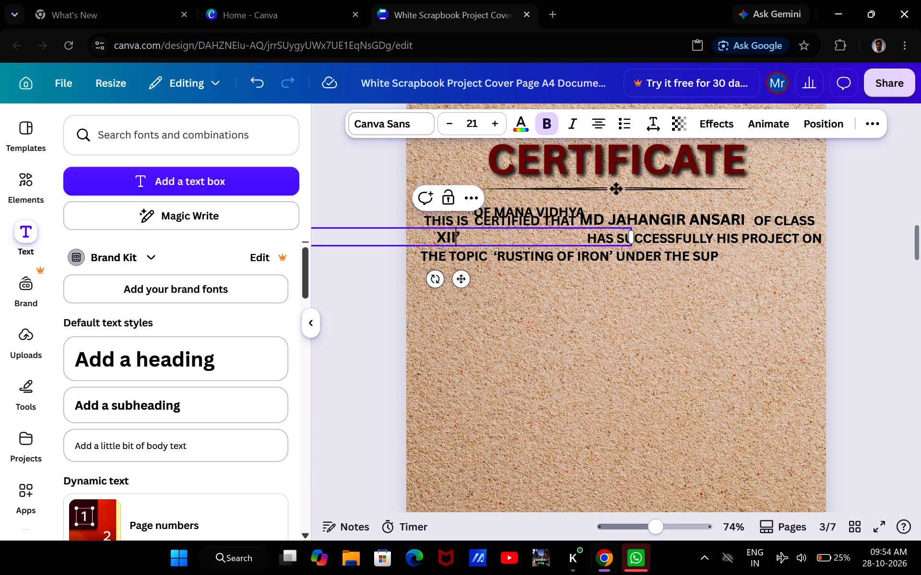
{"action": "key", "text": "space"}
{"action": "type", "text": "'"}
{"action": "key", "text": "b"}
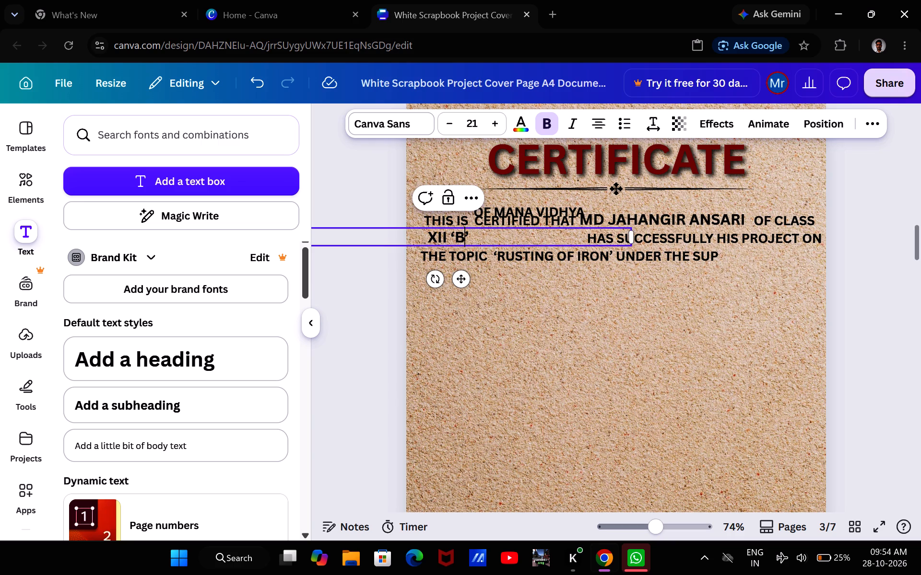
Move the OF MANA VIDHYA text box back down into the second line, just after XII 'B', and deselect it.
{"action": "left_click_drag", "start_coordinate": [525, 217], "coordinate": [525, 244]}
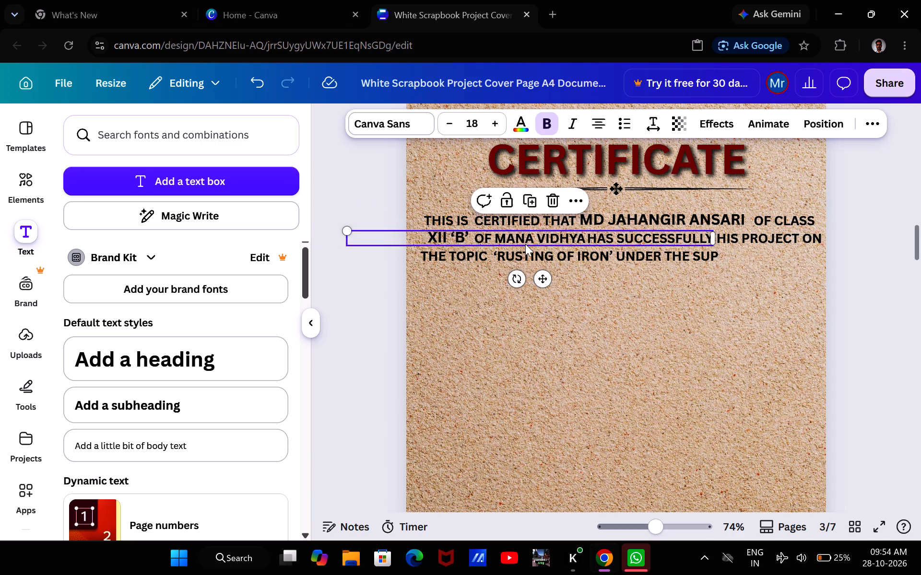
{"action": "left_click", "coordinate": [525, 244]}
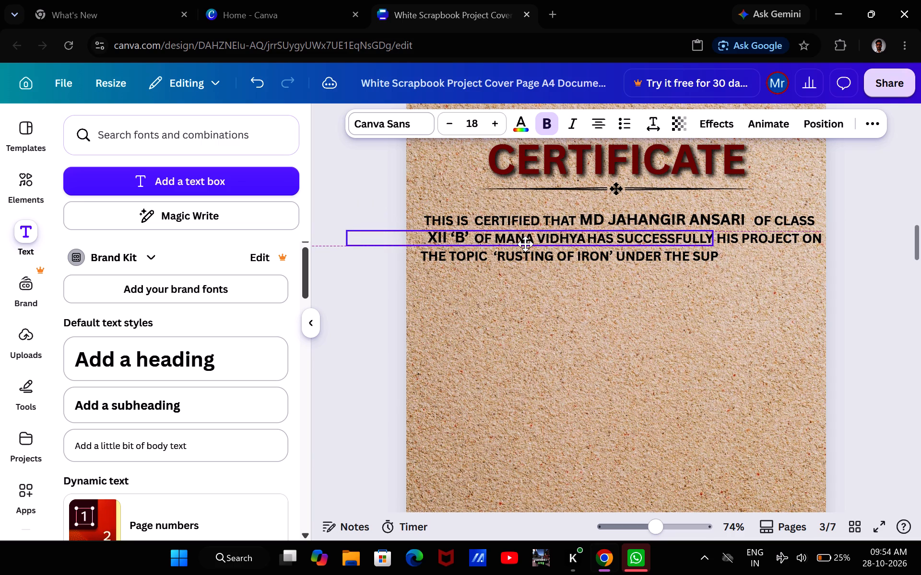
{"action": "left_click", "coordinate": [382, 304]}
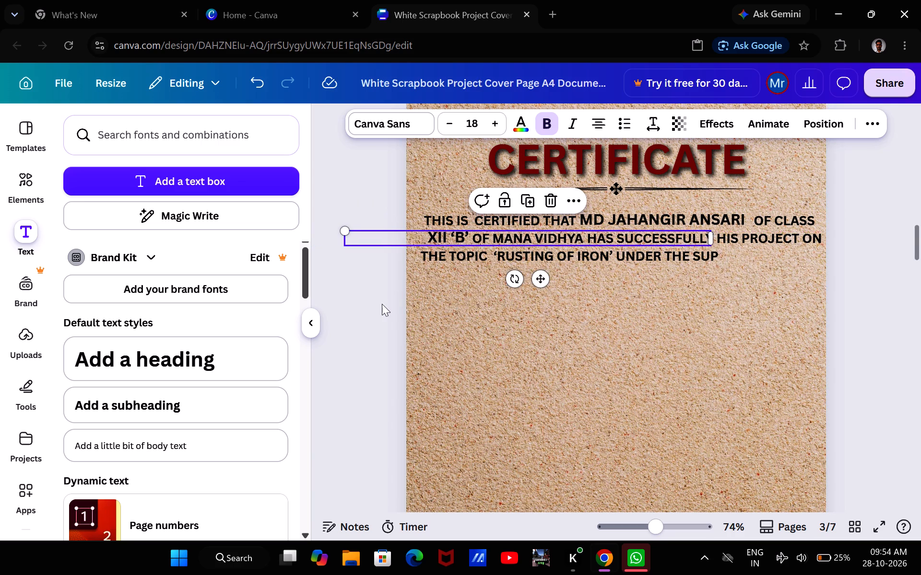
Extend SUP at the end of the certificate's third line to SUPERVISION OF.
{"action": "double_click", "coordinate": [615, 253]}
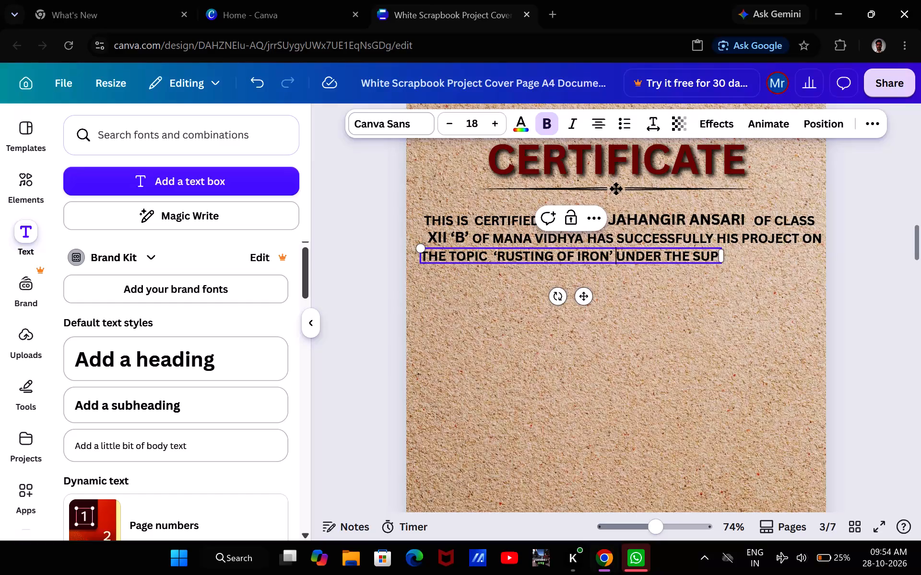
{"action": "key", "text": "Right"}
{"action": "key", "text": "Right"}
{"action": "key", "text": "Right"}
{"action": "key", "text": "Right"}
{"action": "key", "text": "Right"}
{"action": "key", "text": "Right"}
{"action": "key", "text": "Right"}
{"action": "key", "text": "Right"}
{"action": "key", "text": "Right"}
{"action": "key", "text": "Right"}
{"action": "key", "text": "Right"}
{"action": "key", "text": "Right"}
{"action": "key", "text": "Right"}
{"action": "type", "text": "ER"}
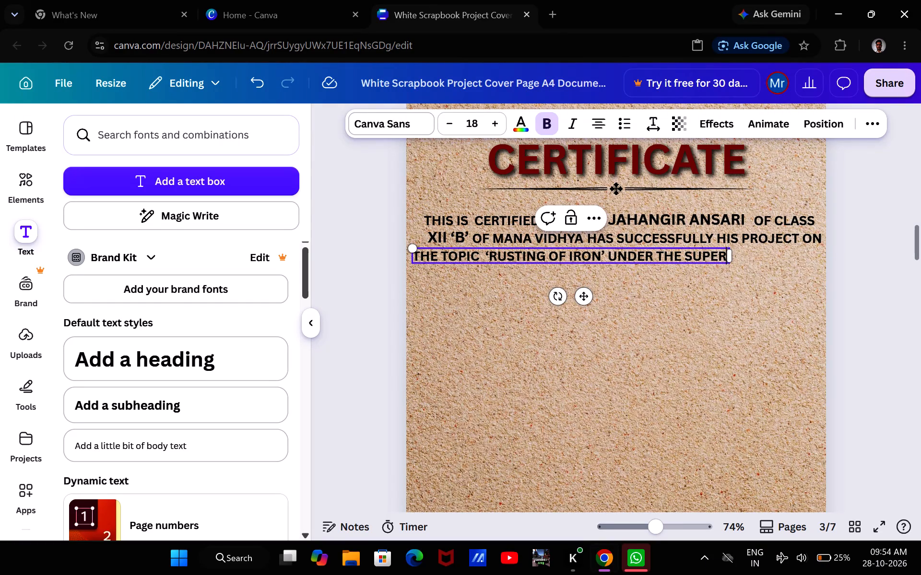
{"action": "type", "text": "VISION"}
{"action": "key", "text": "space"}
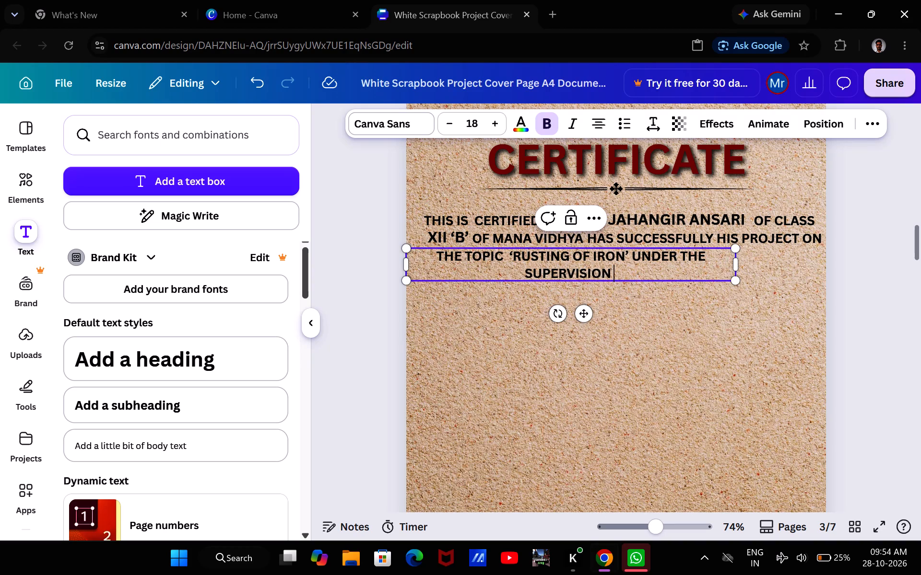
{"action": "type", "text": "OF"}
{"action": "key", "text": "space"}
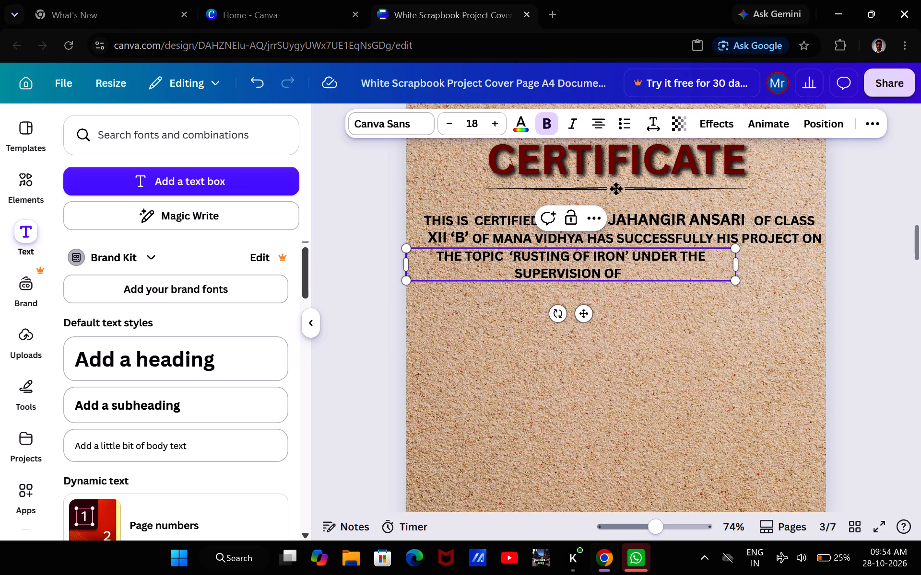
Widen the third-line text box almost to the page's right edge so its text fits on one line.
{"action": "left_click_drag", "start_coordinate": [740, 263], "coordinate": [765, 261]}
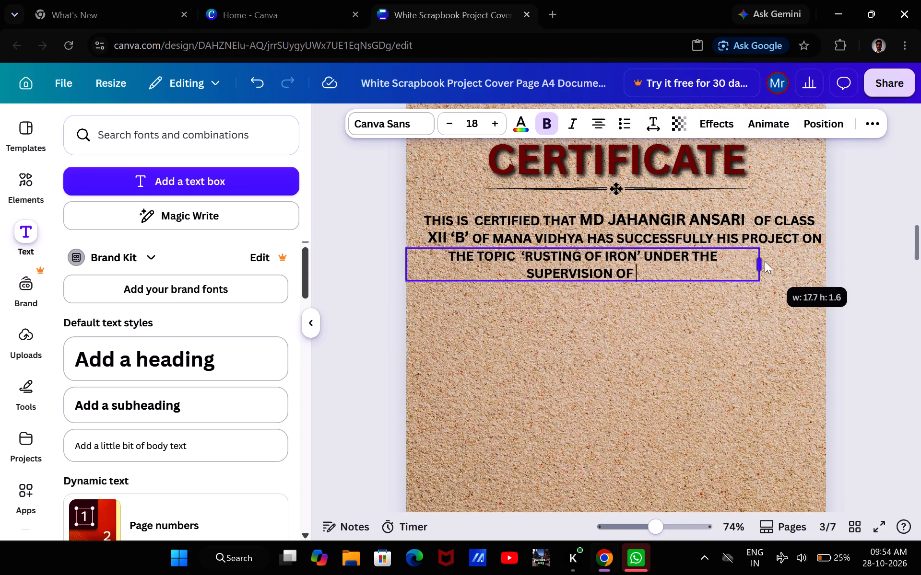
{"action": "left_click_drag", "start_coordinate": [765, 261], "coordinate": [818, 260]}
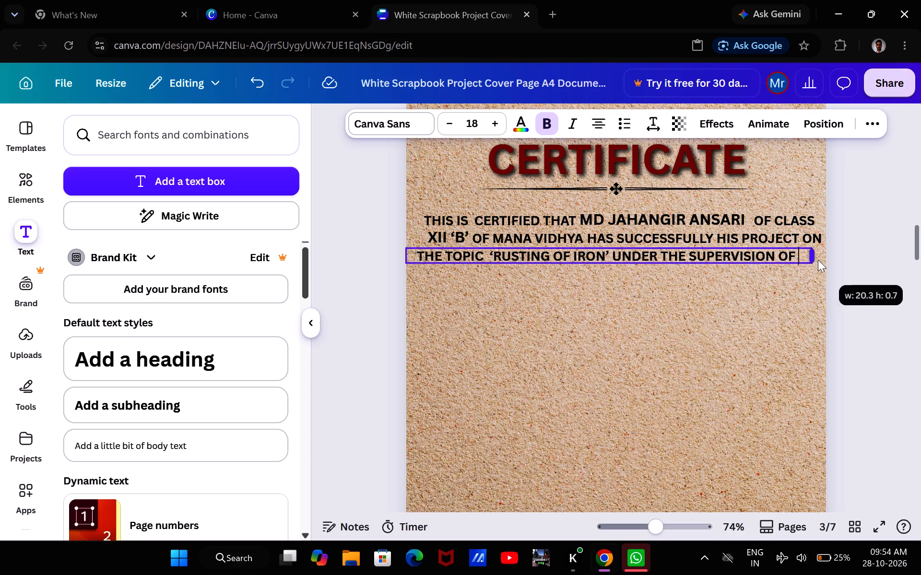
{"action": "left_click_drag", "start_coordinate": [818, 260], "coordinate": [826, 260]}
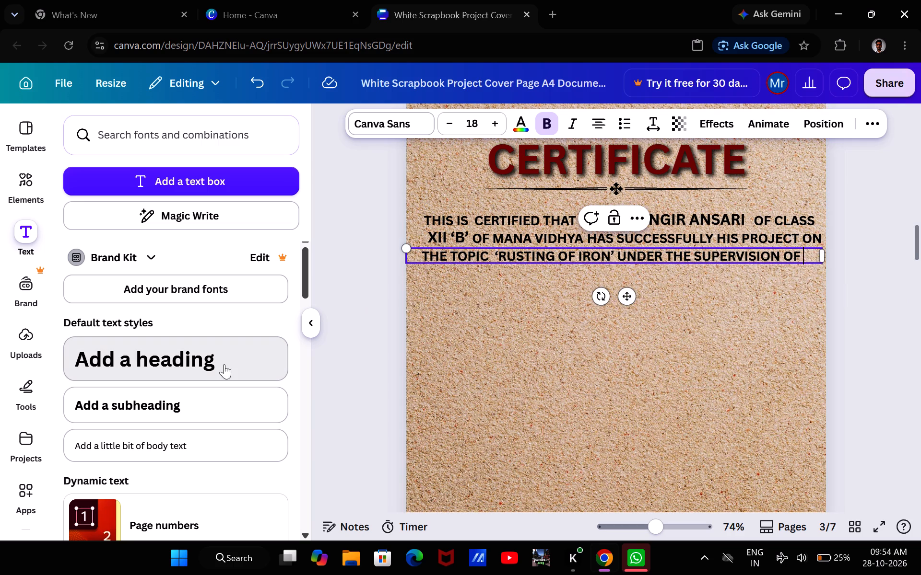
Add a subheading text box below the third line of the certificate.
{"action": "left_click", "coordinate": [185, 400]}
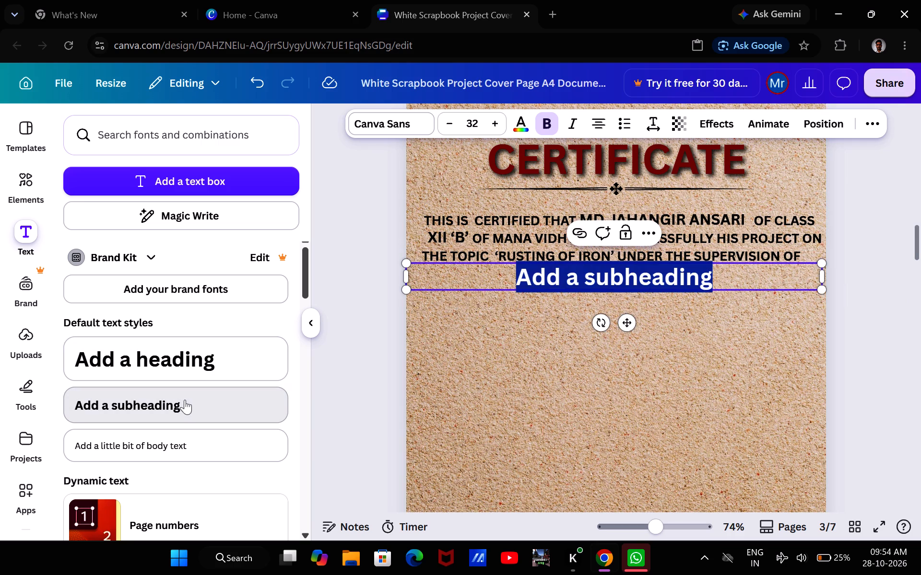
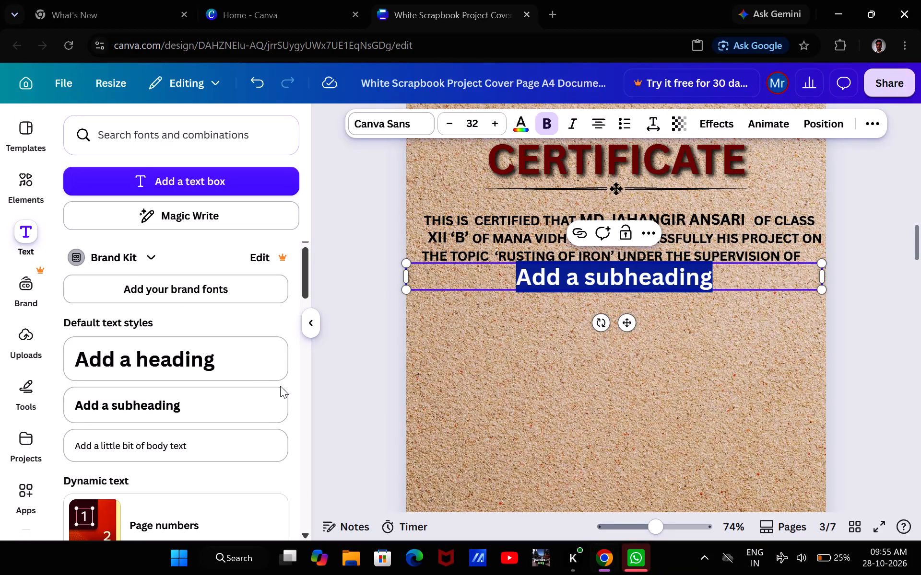
Replace the new subheading's placeholder with SHA, the start of the supervisor's name, and set its font size to 21.
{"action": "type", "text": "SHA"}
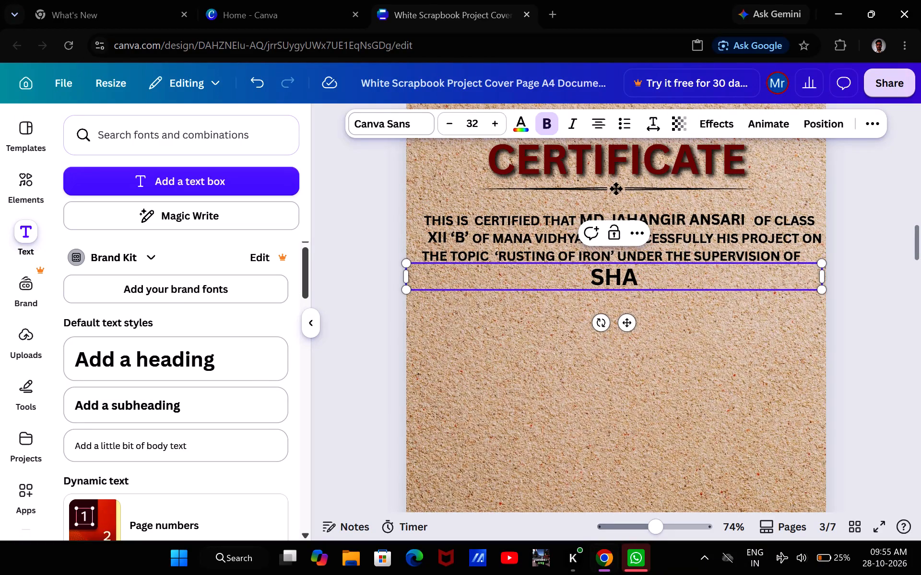
{"action": "triple_click", "coordinate": [450, 127]}
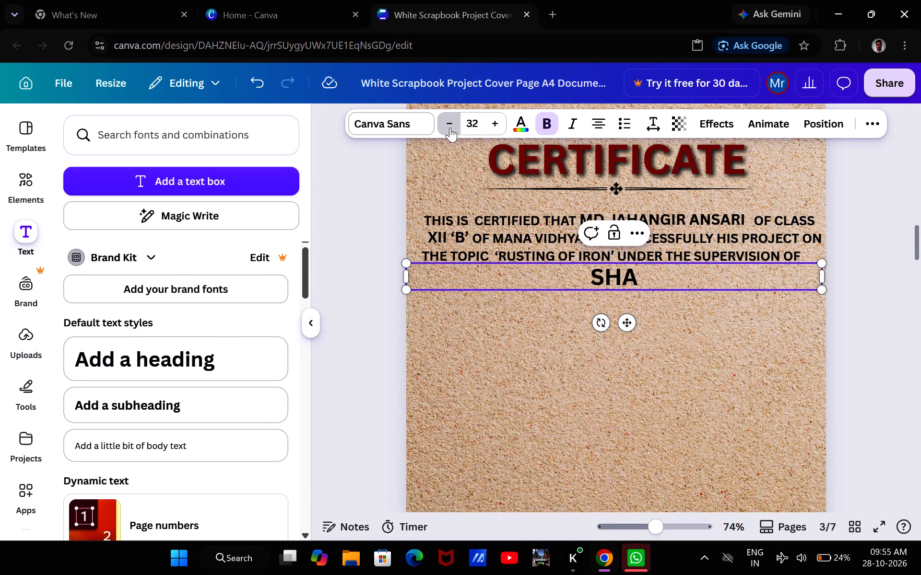
{"action": "double_click", "coordinate": [450, 127]}
{"action": "triple_click", "coordinate": [450, 127]}
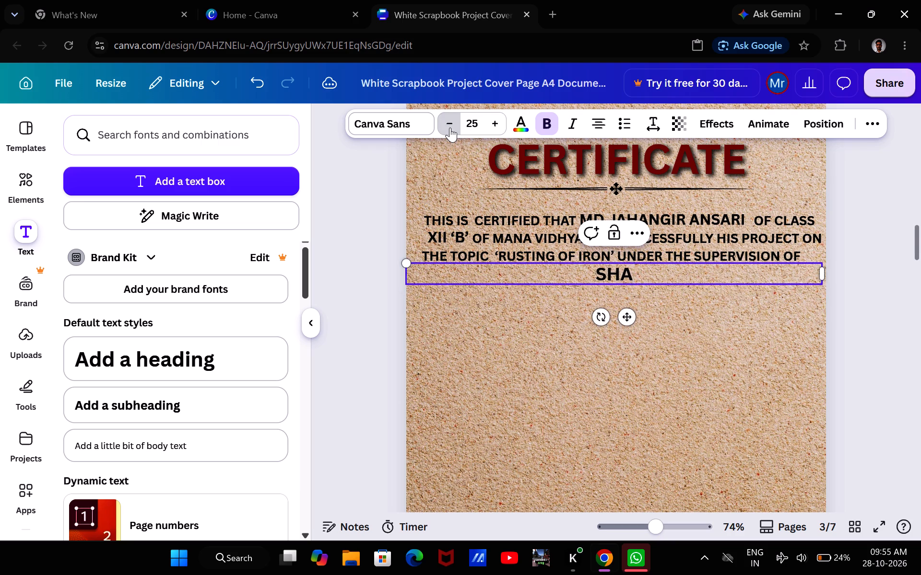
{"action": "left_click", "coordinate": [450, 127]}
{"action": "left_click", "coordinate": [450, 127]}
{"action": "left_click", "coordinate": [450, 127]}
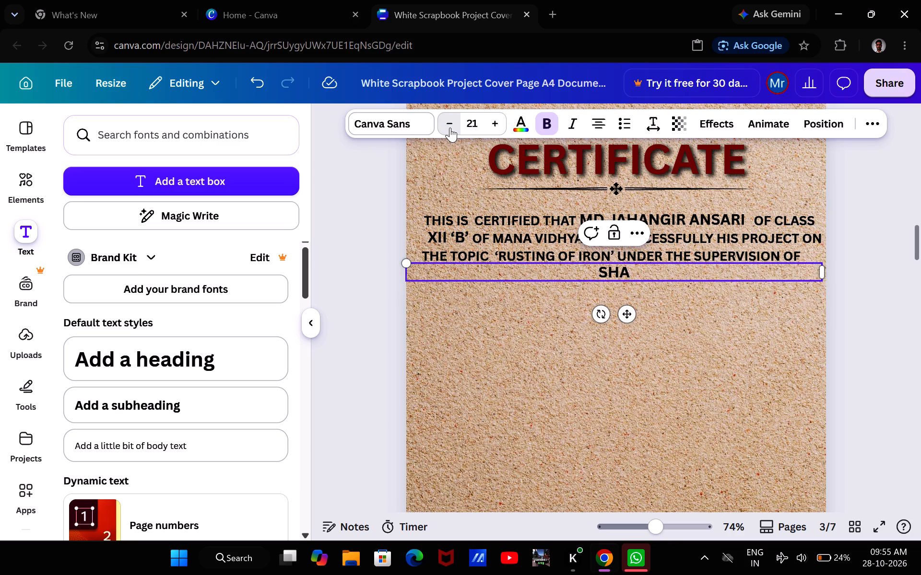
Complete the supervisor's full name in capitals in the certificate's fourth line.
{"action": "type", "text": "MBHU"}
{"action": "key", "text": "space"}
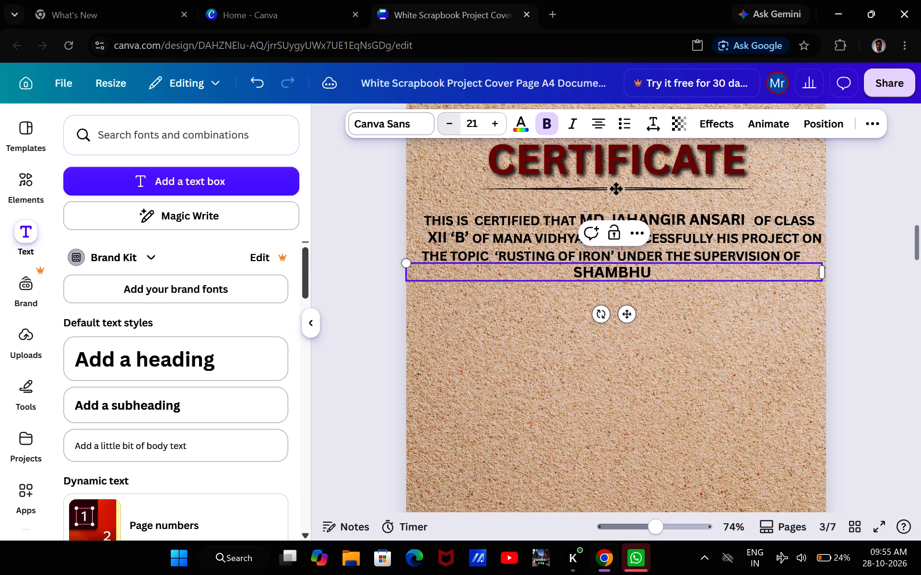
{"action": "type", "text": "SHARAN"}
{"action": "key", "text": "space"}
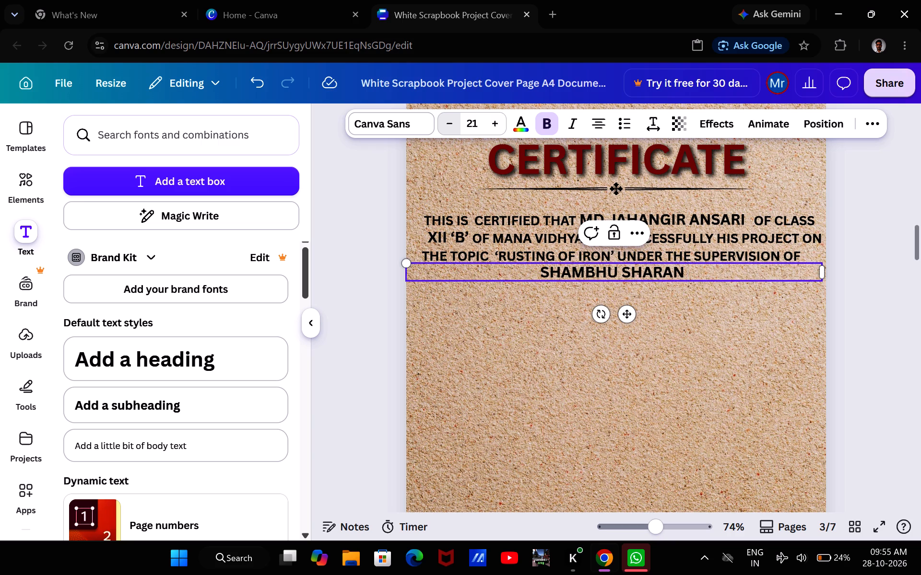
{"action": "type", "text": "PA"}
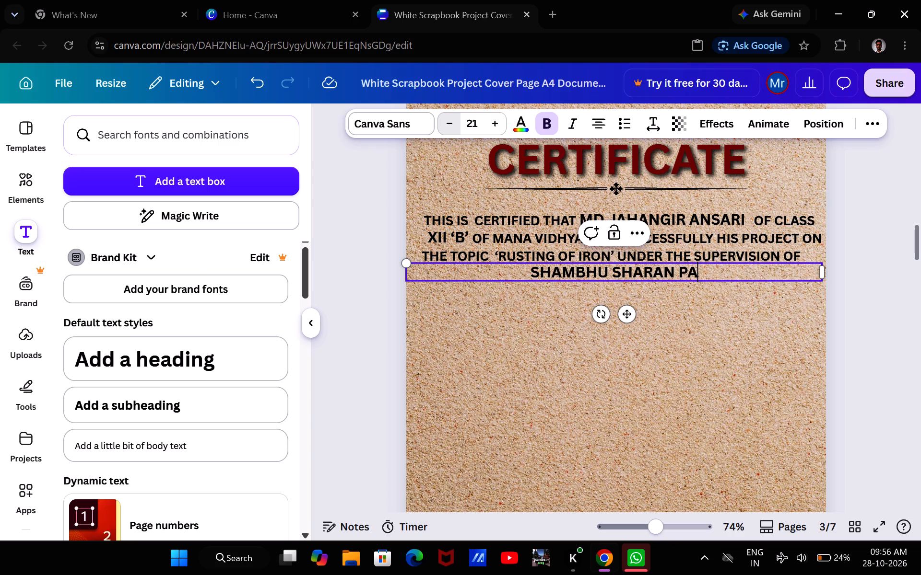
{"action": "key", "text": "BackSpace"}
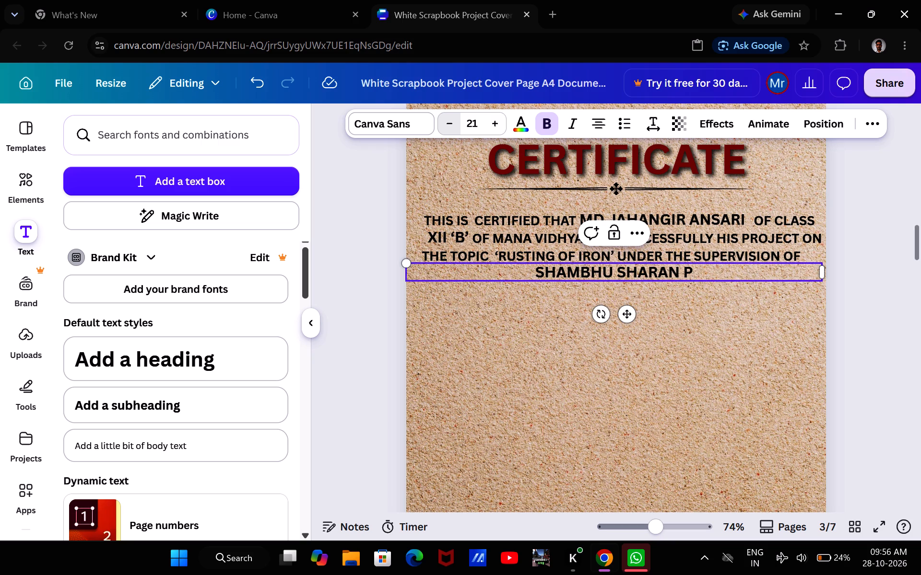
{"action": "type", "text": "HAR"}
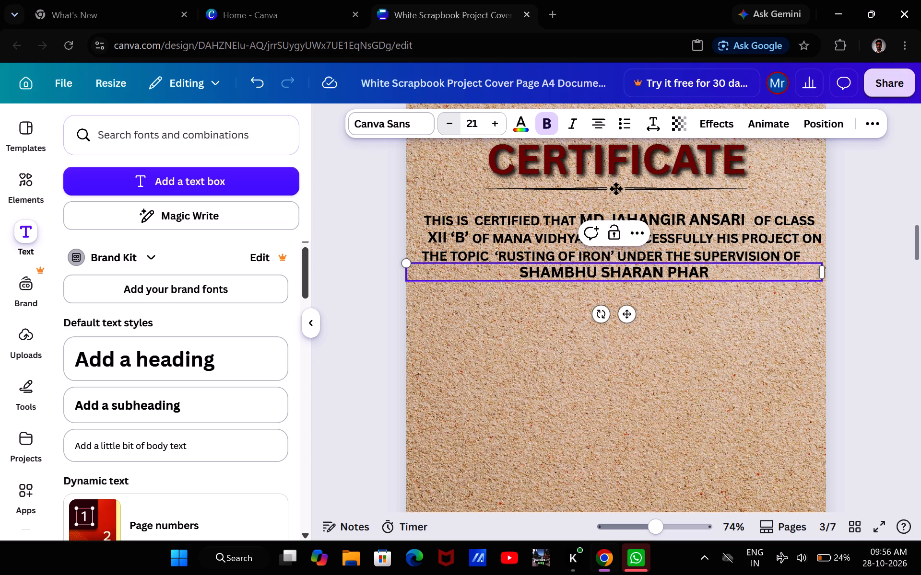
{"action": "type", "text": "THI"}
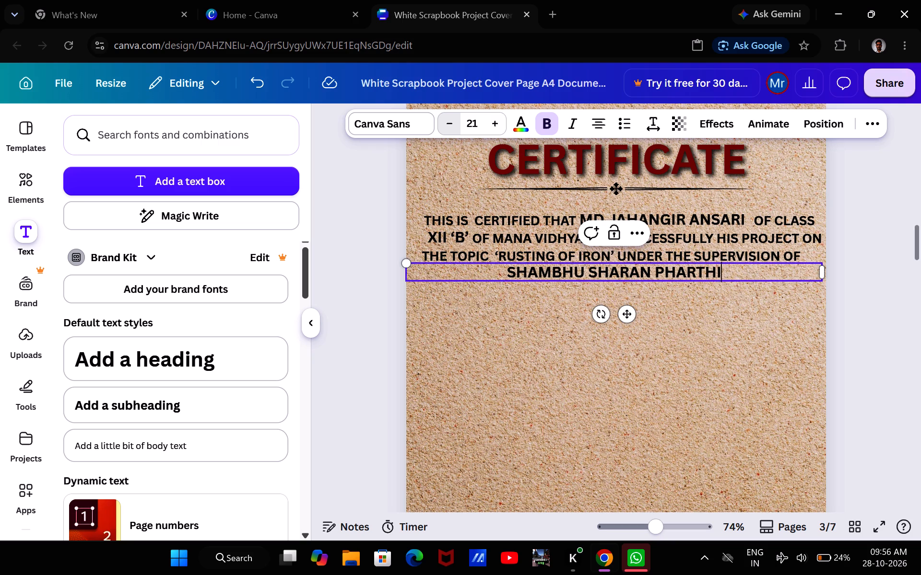
Replace the initial P of the supervisor's surname with BH.
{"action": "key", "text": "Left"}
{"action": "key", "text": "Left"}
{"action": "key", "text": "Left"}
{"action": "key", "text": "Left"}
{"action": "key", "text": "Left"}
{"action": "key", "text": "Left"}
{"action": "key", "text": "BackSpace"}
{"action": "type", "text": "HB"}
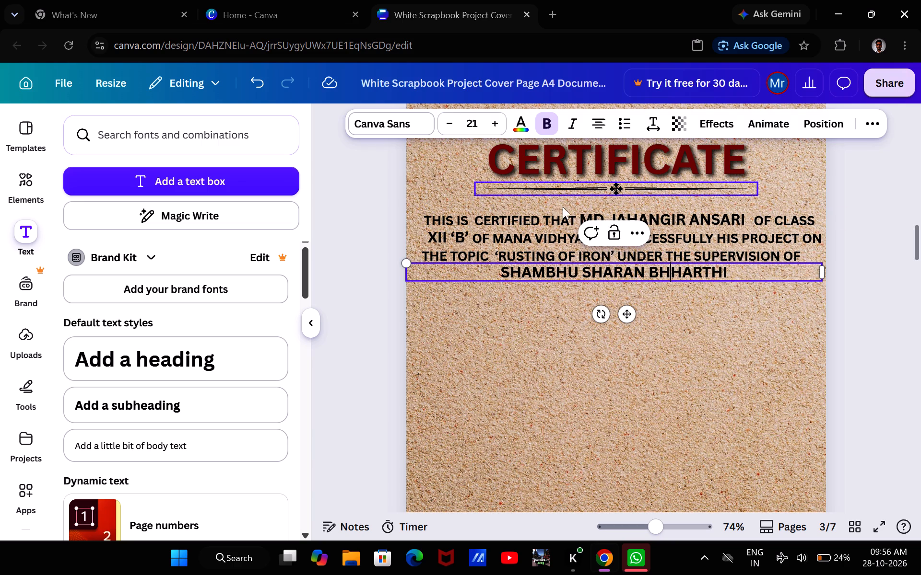
Move the supervisor's name text box left so its text starts beneath THE TOPIC, slightly below the third line, and deselect it.
{"action": "left_click", "coordinate": [625, 318]}
{"action": "left_click_drag", "start_coordinate": [625, 318], "coordinate": [548, 319]}
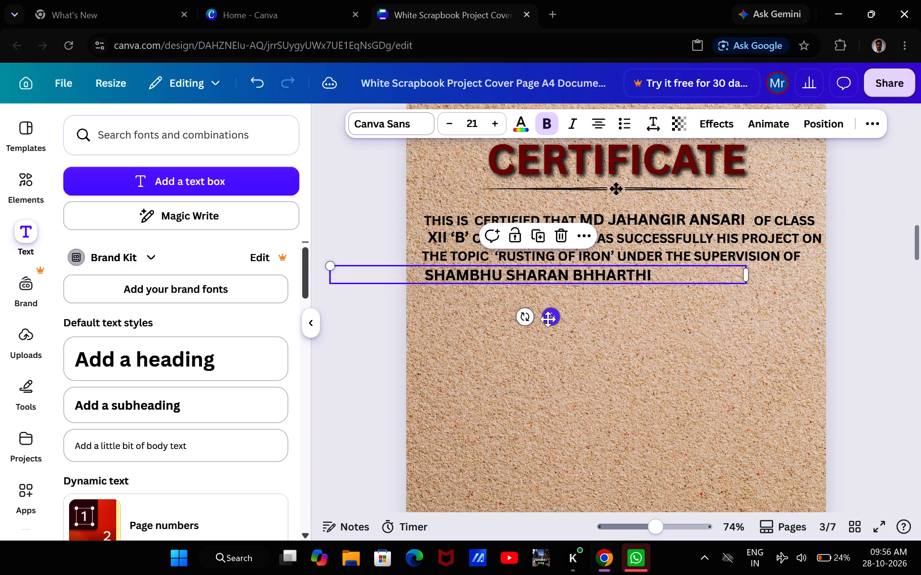
{"action": "left_click", "coordinate": [362, 321]}
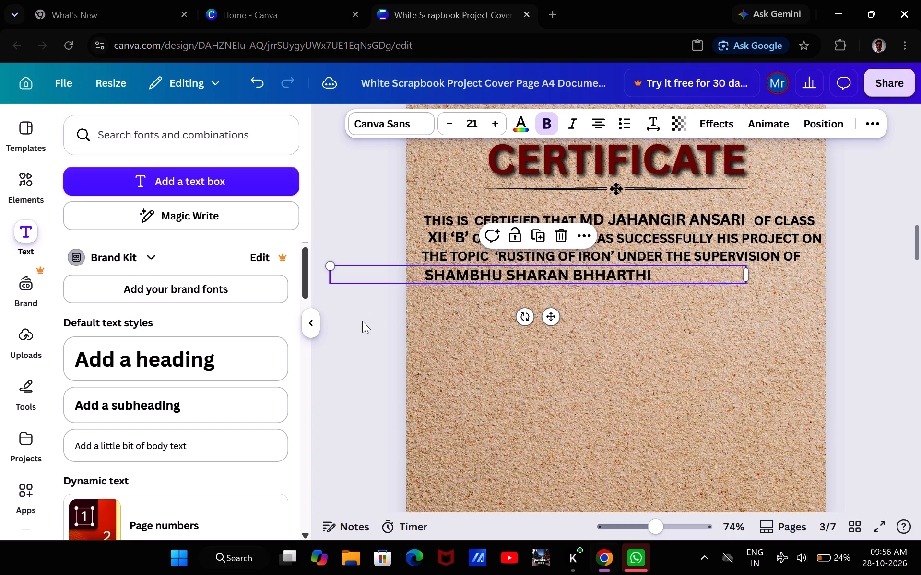